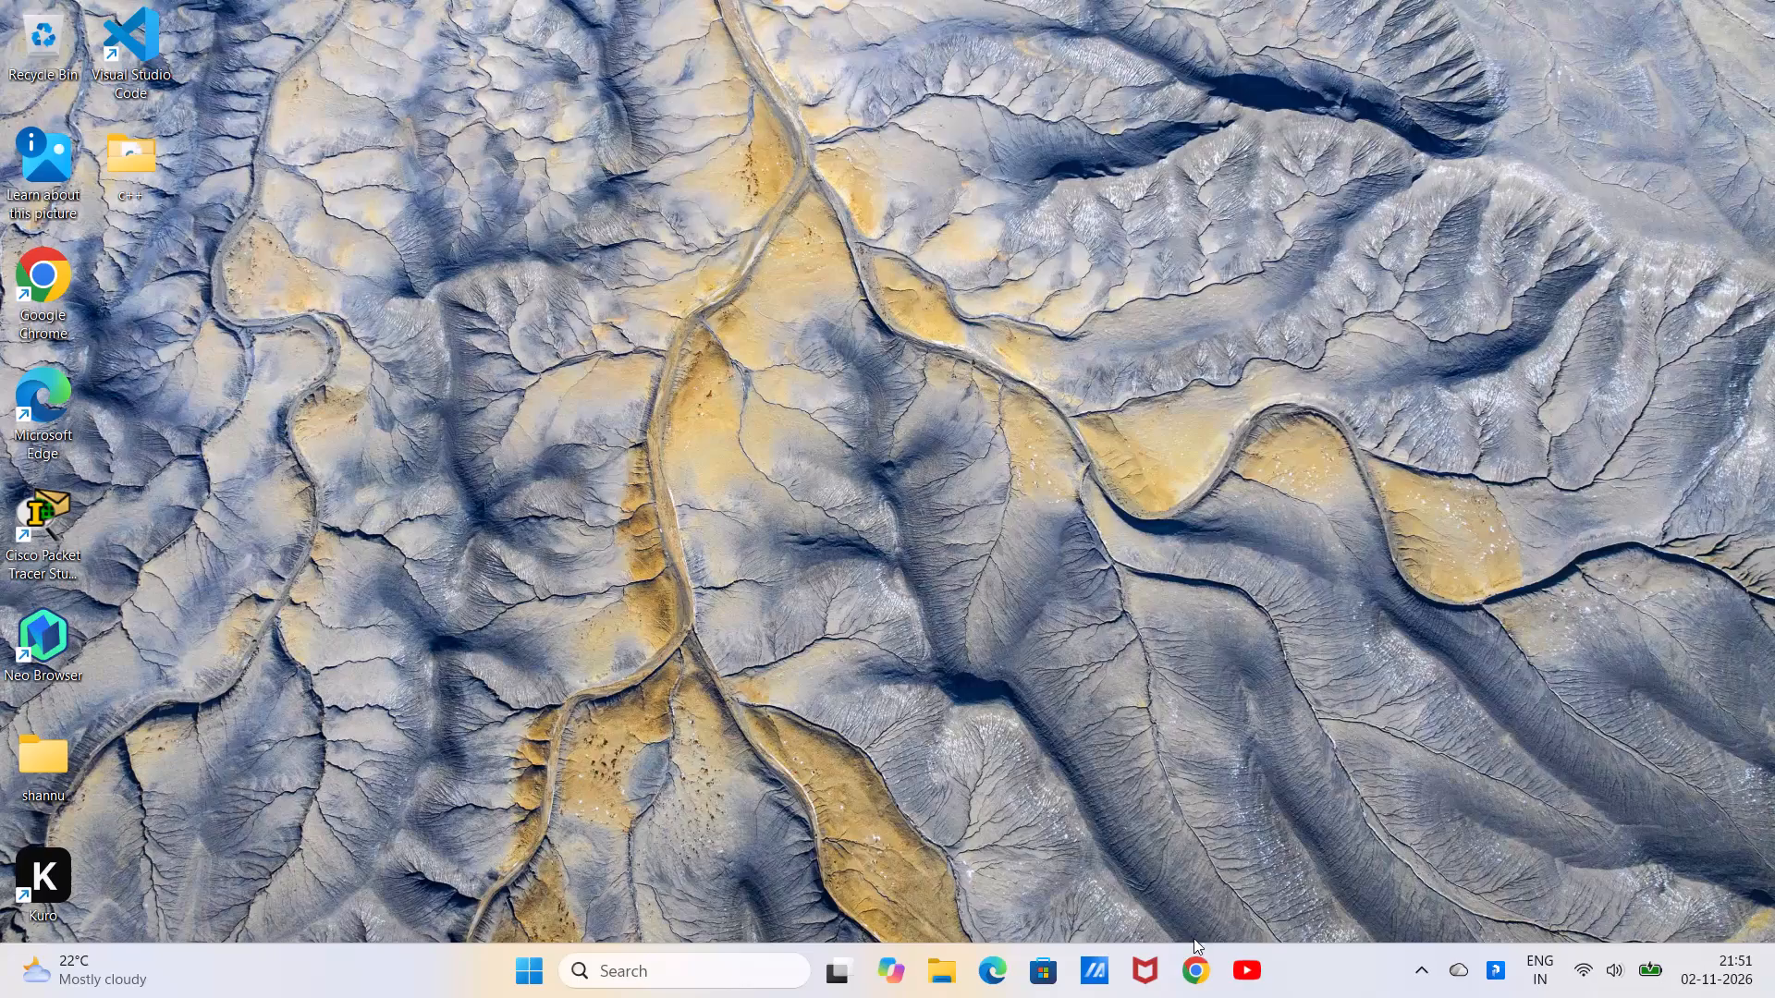
Launch Google Chrome and open the ChatGPT website.
{"action": "left_click", "coordinate": [1201, 951]}
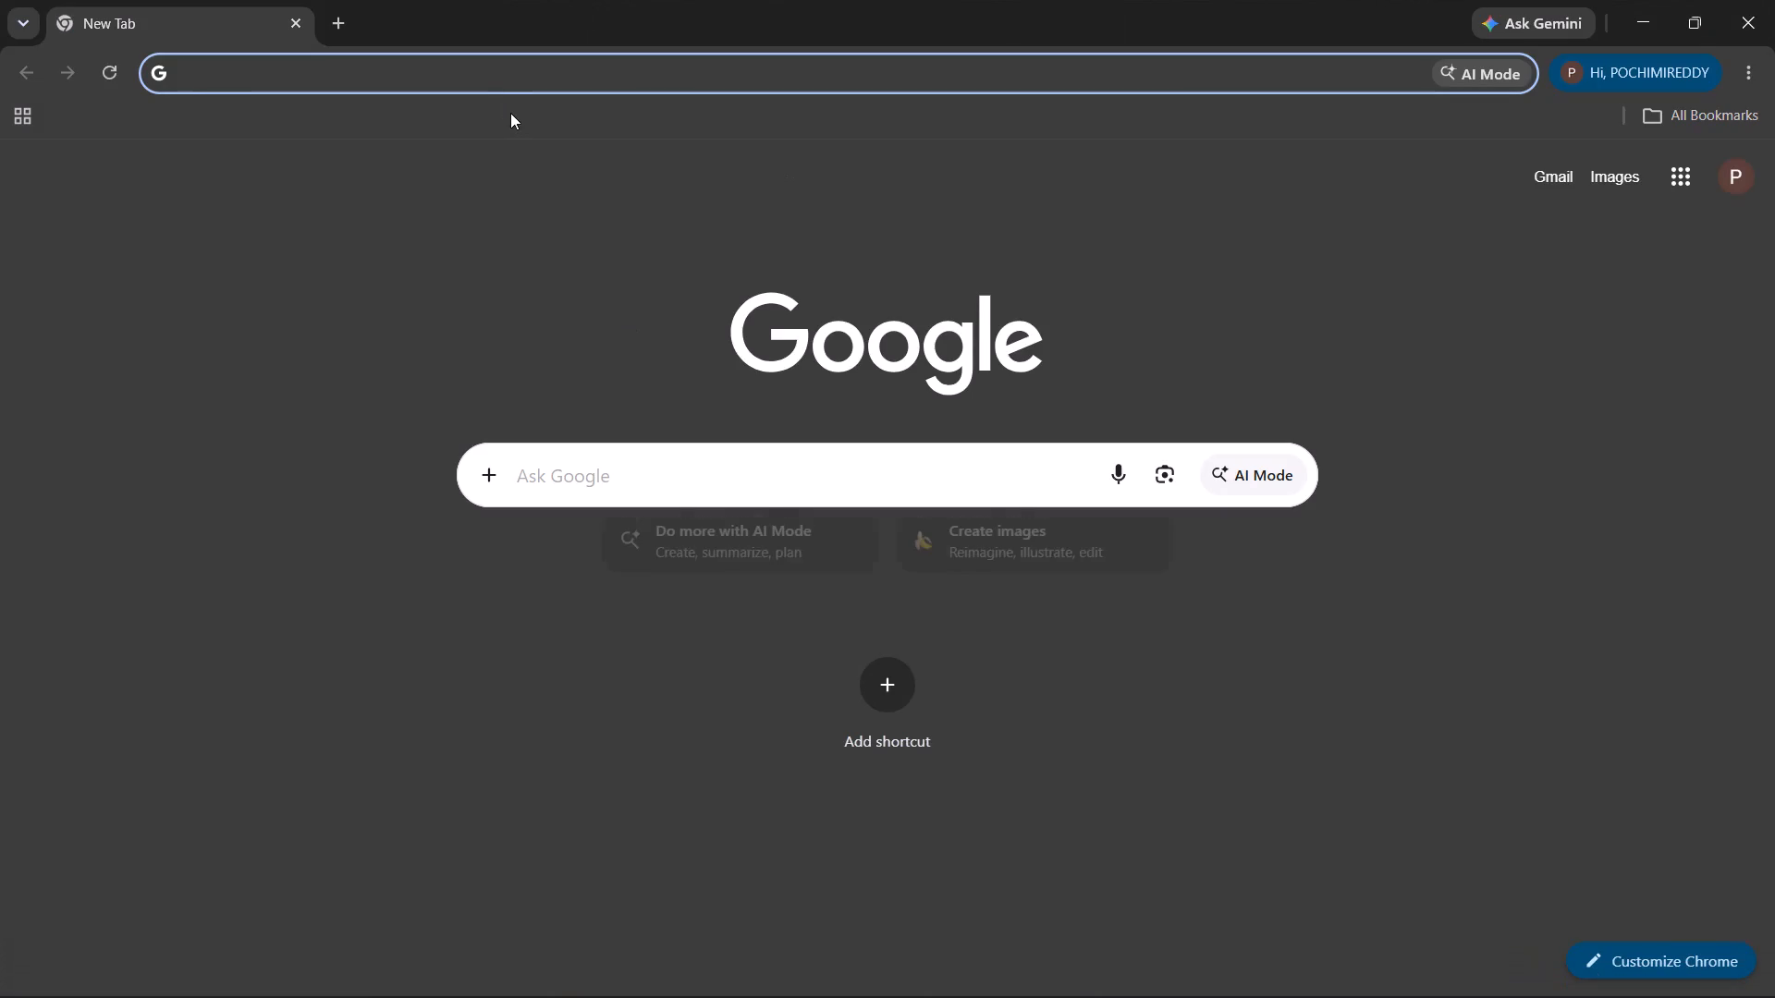
{"action": "type", "text": "ch"}
{"action": "key", "text": "Return"}
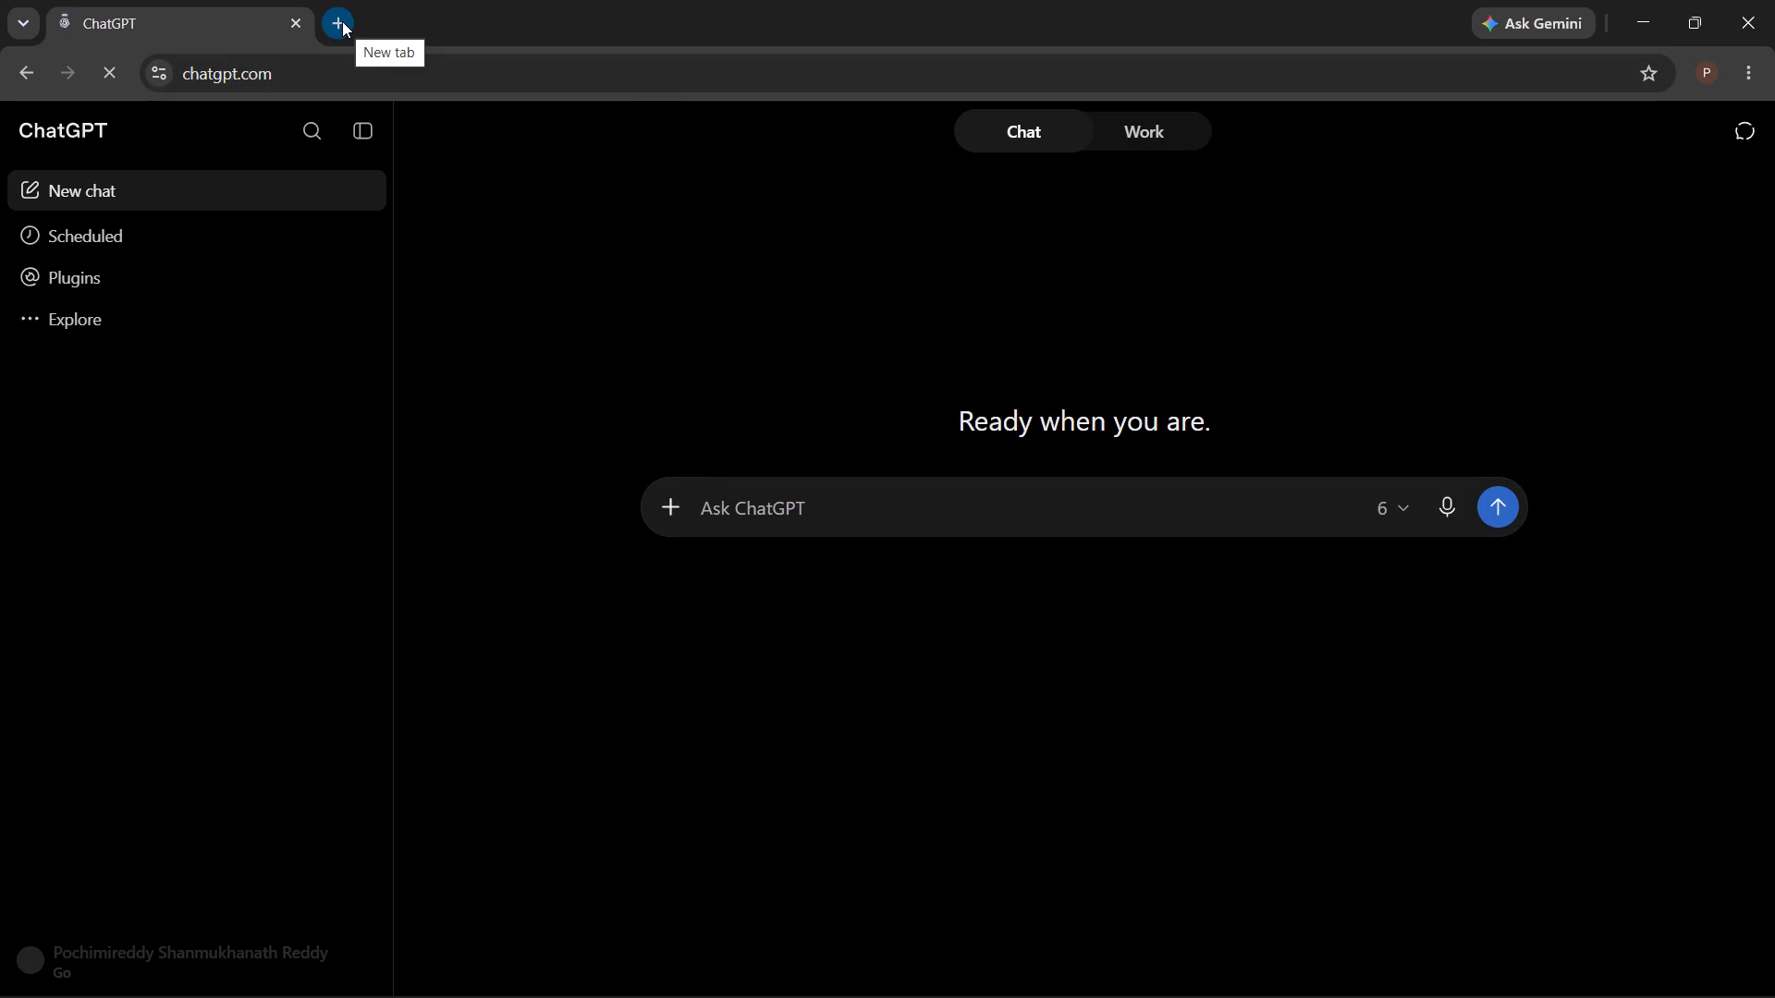
Search Google for canva in a new browser tab.
{"action": "left_click", "coordinate": [342, 21]}
{"action": "type", "text": "canv"}
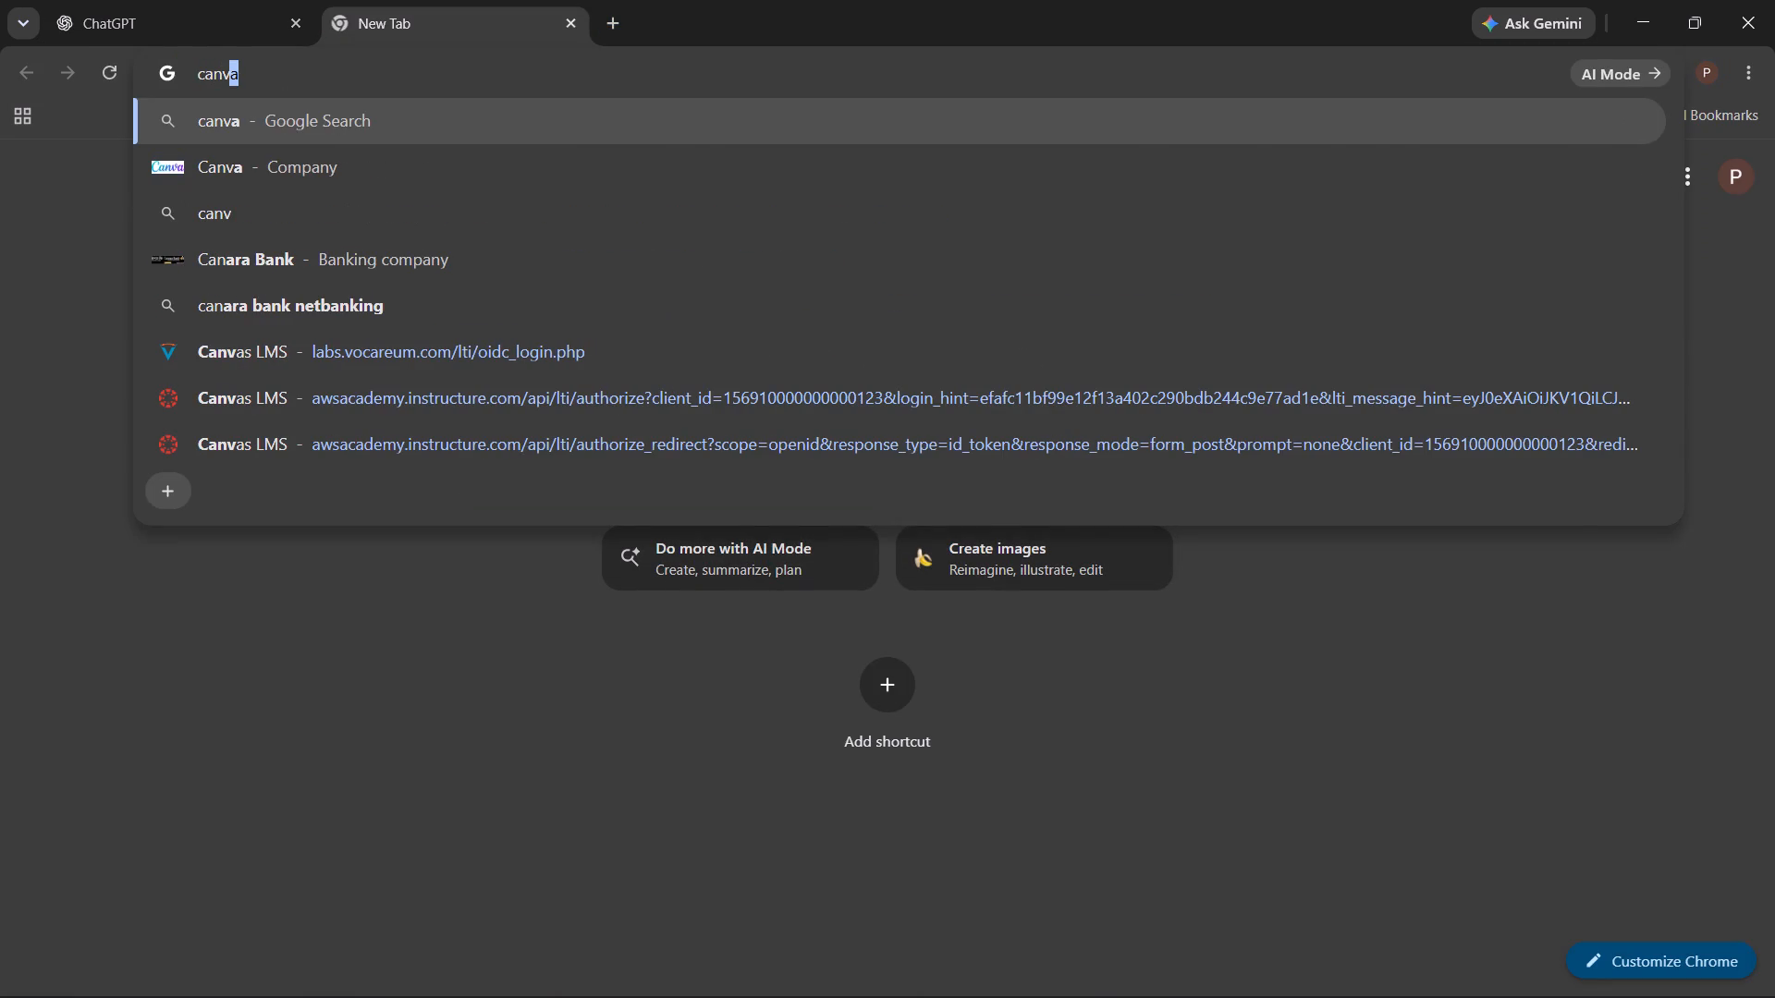
{"action": "key", "text": "Return"}
Close the ChatGPT tab and dismiss the Adobe Lightroom advertising notification.
{"action": "left_click", "coordinate": [298, 20]}
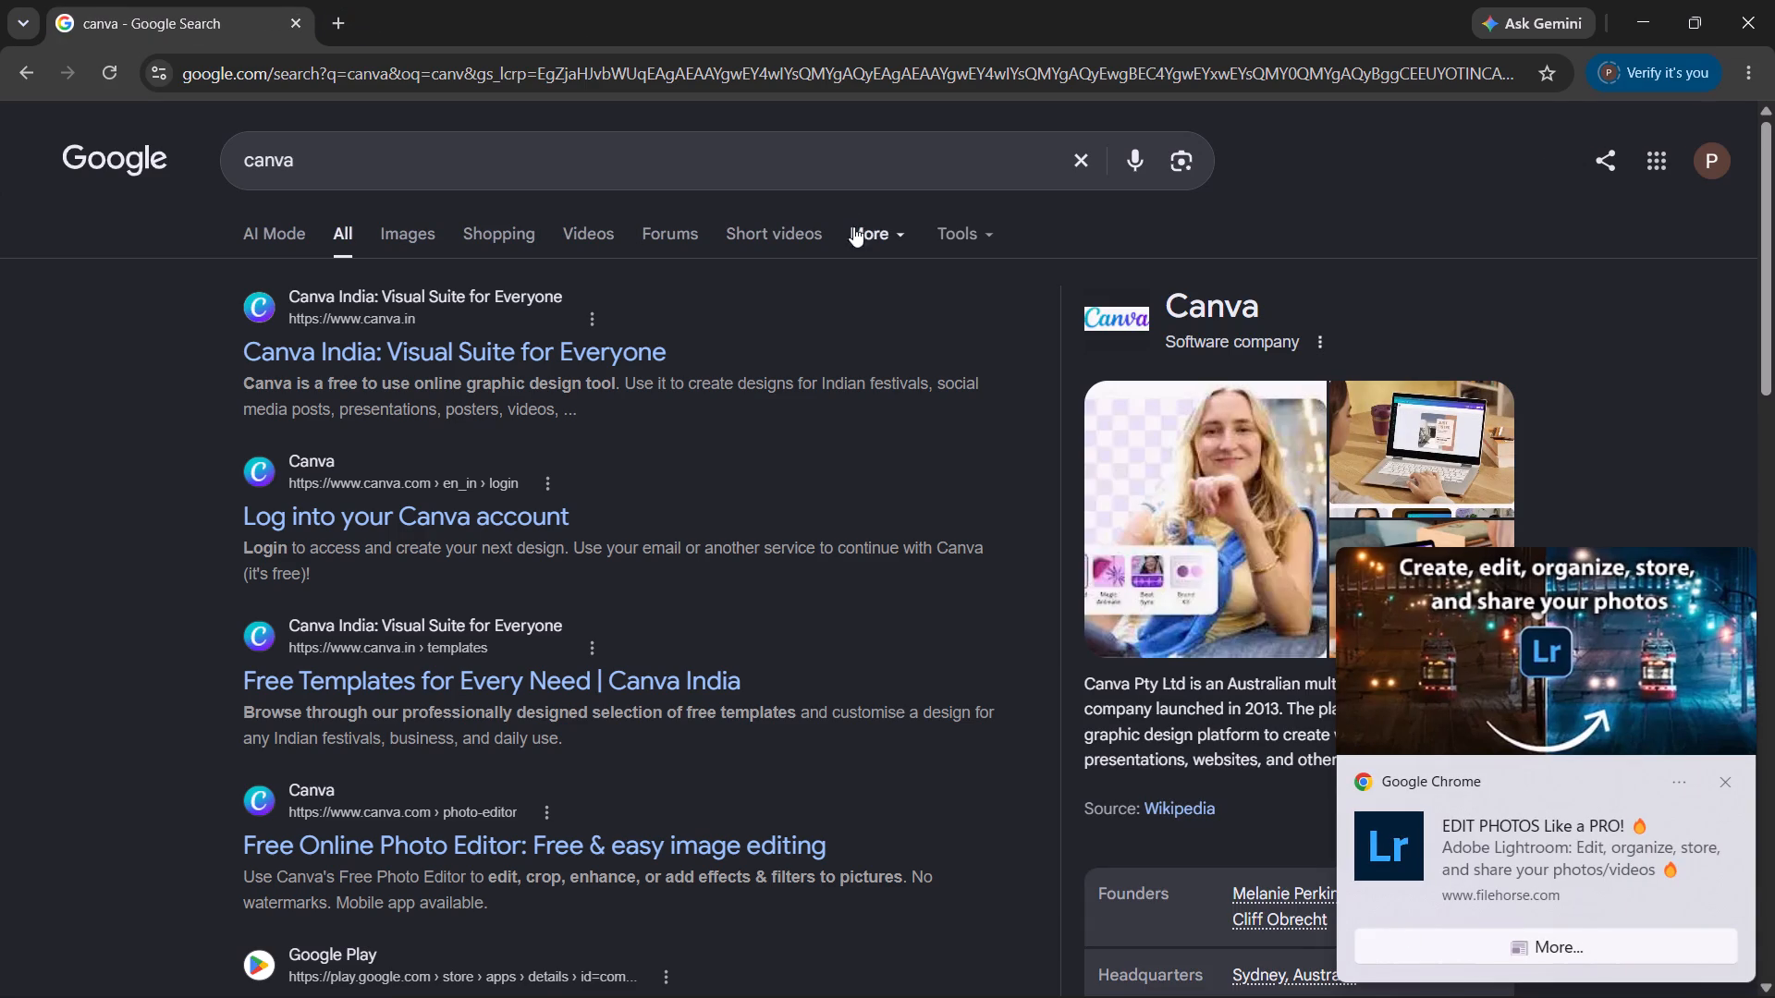
{"action": "left_click", "coordinate": [1720, 778]}
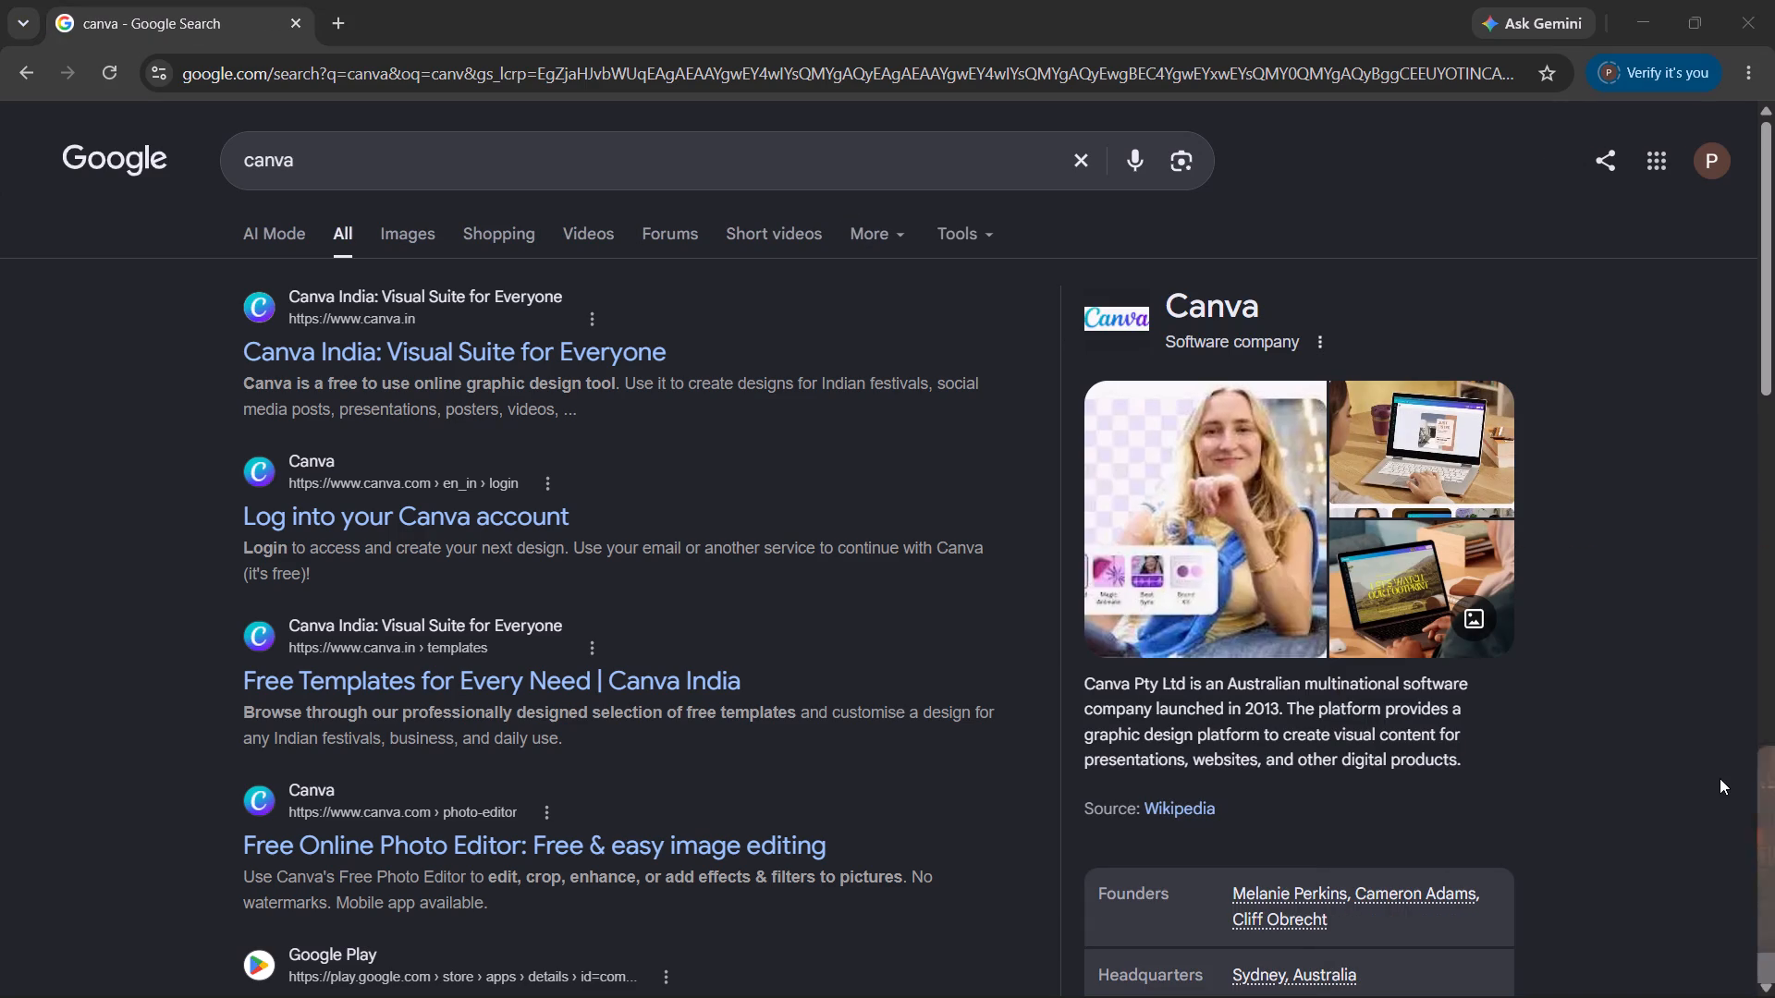
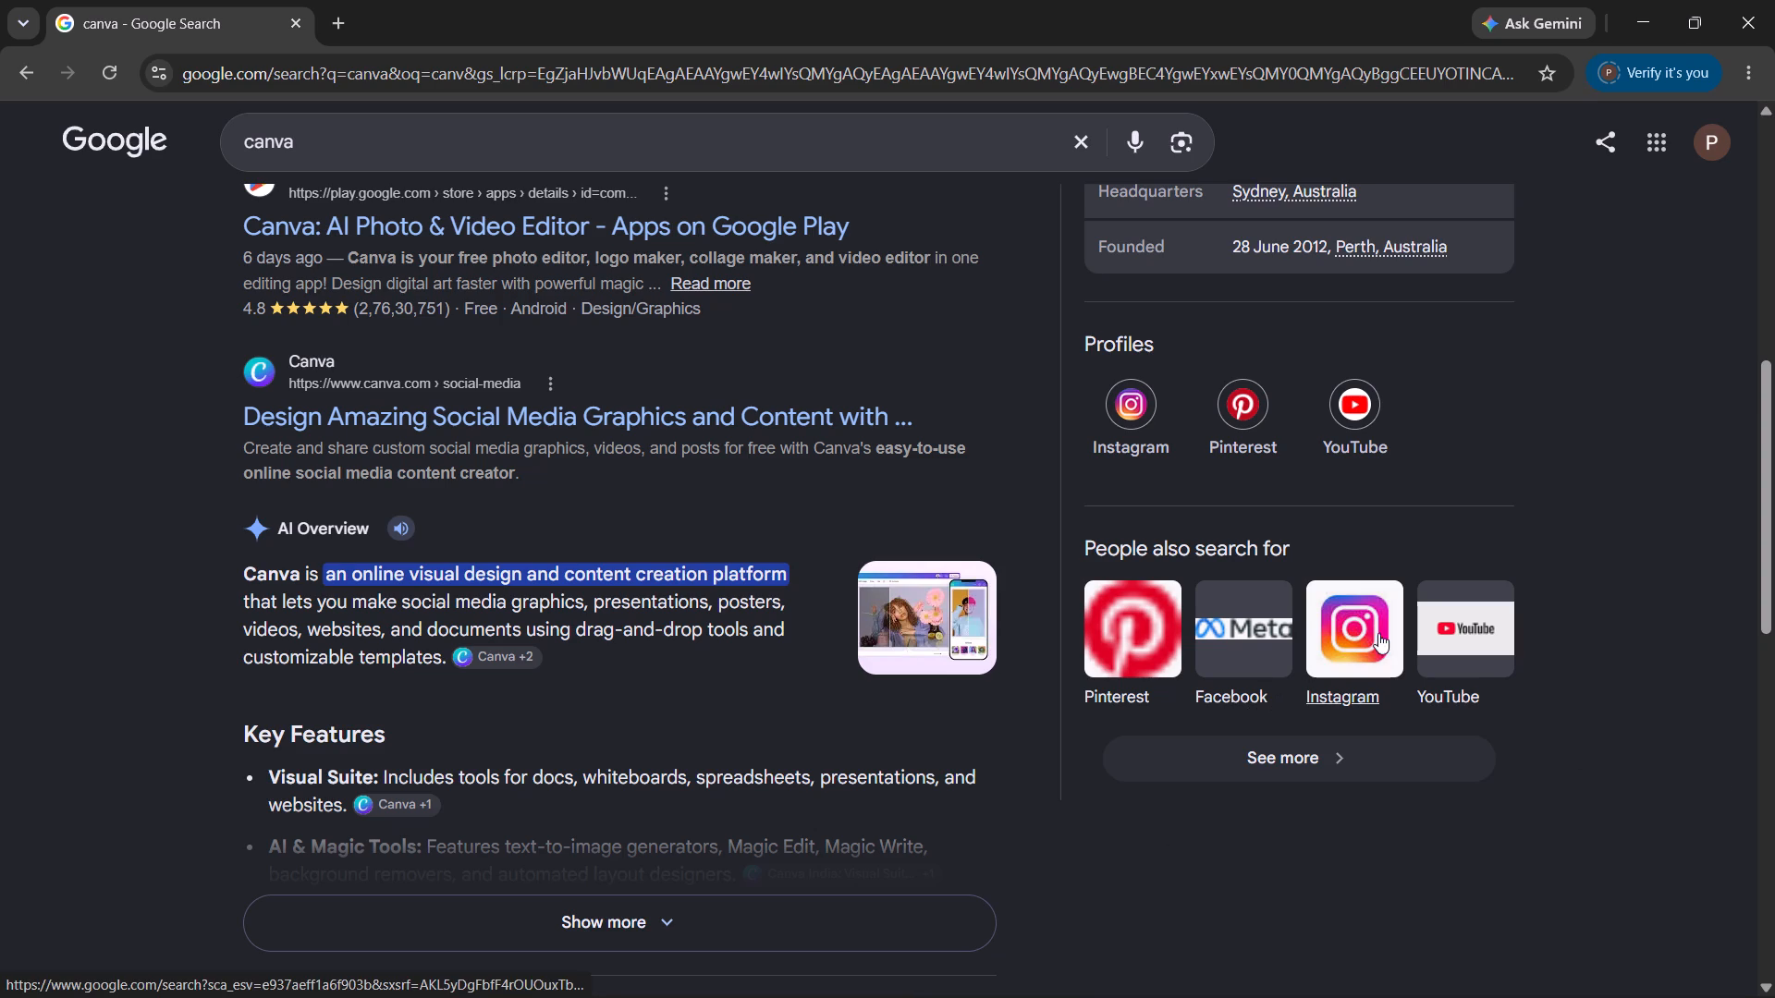
Open the Canva India: Visual Suite for Everyone website from the Google search results.
{"action": "scroll", "coordinate": [1337, 672], "scroll_direction": "up", "scroll_amount": 15}
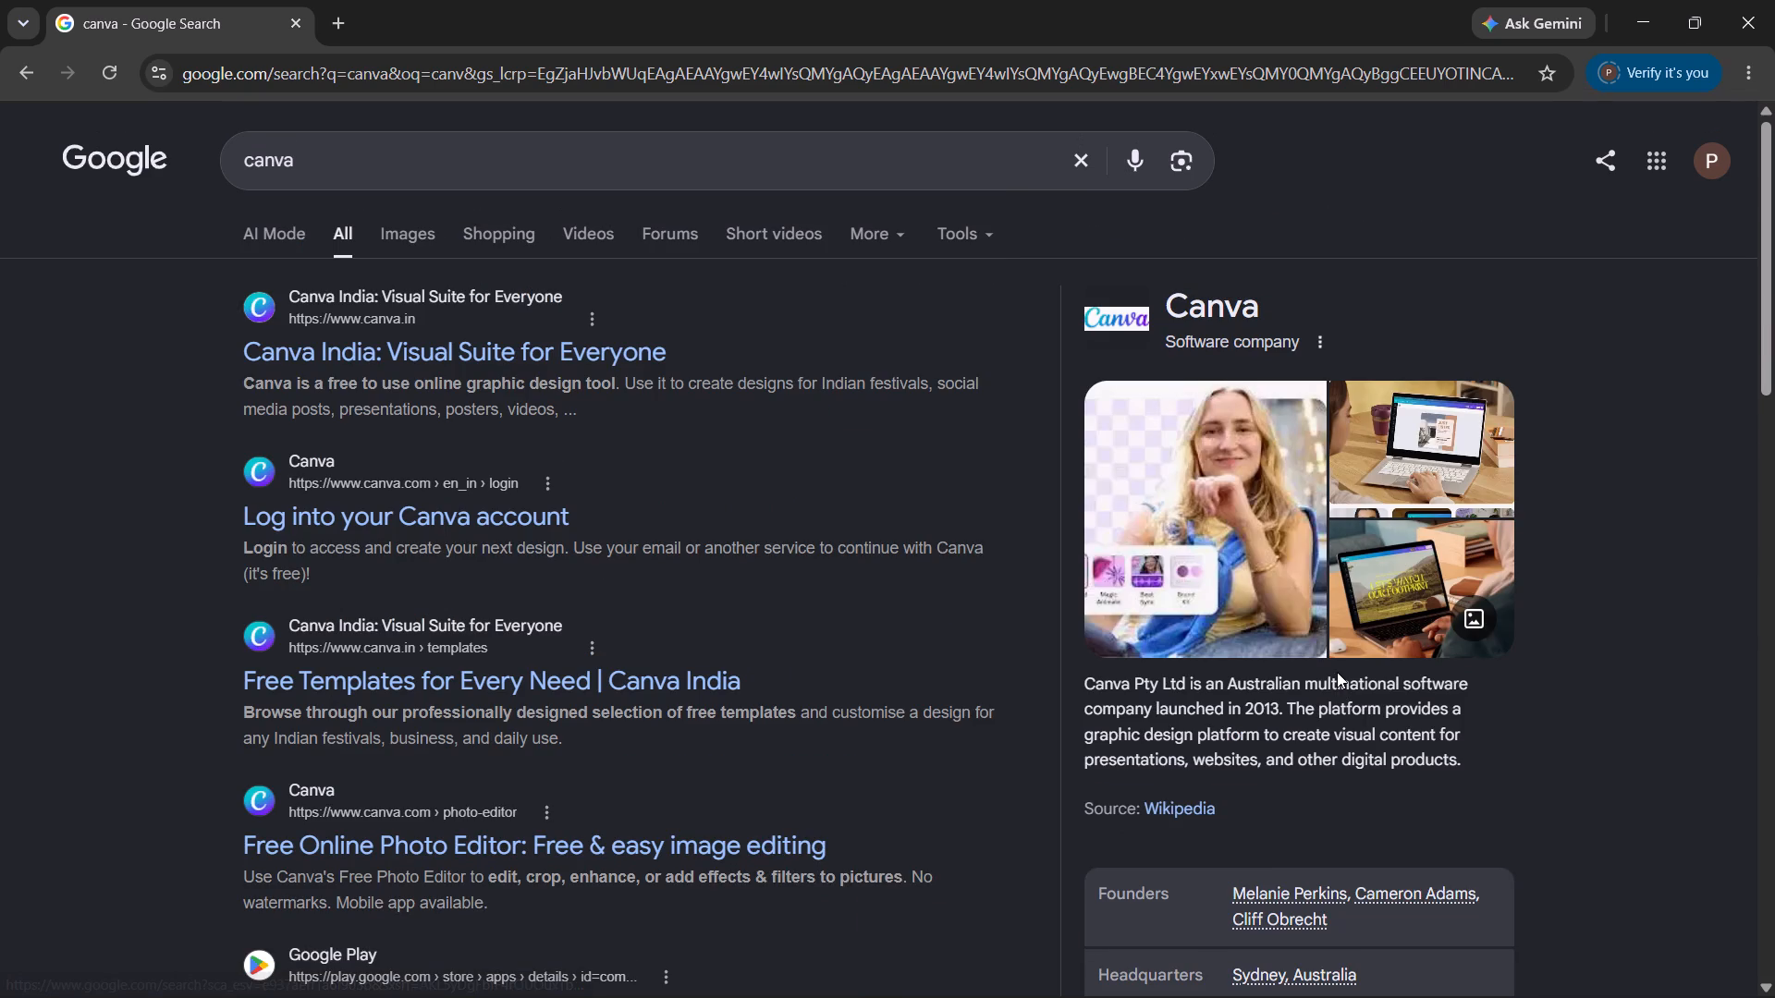
{"action": "left_click", "coordinate": [393, 340]}
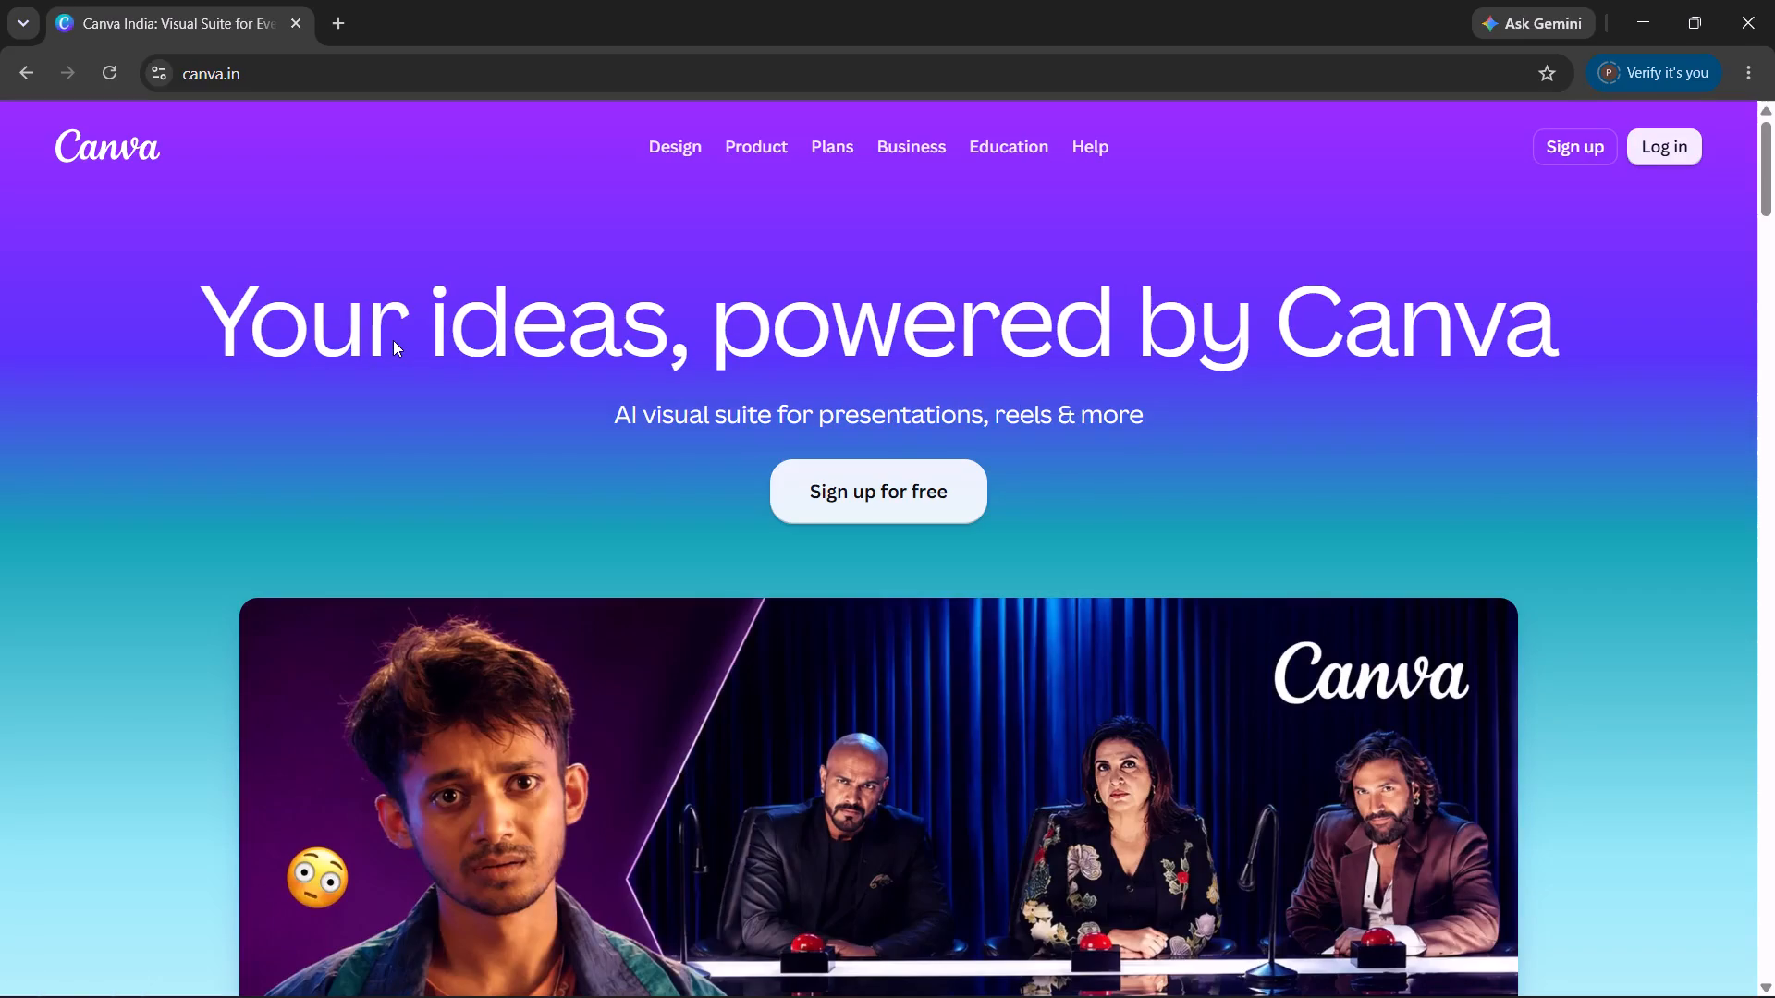
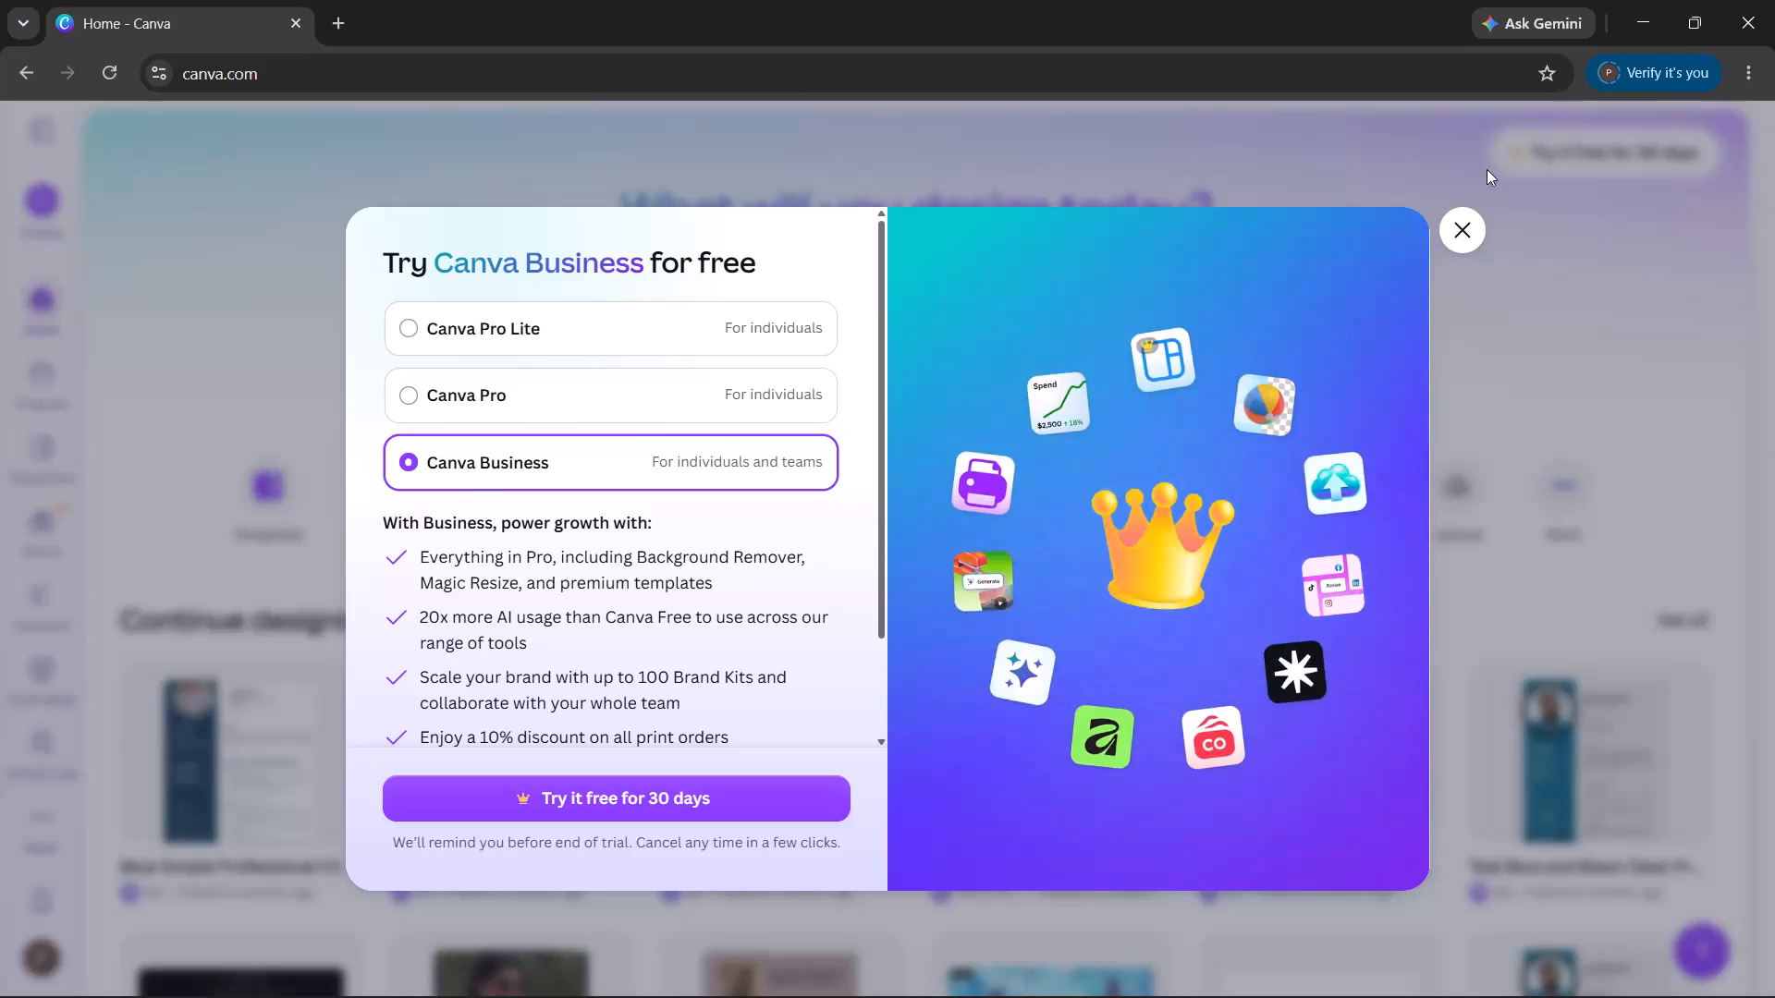
Dismiss the Canva Business free trial offer.
{"action": "left_click", "coordinate": [1464, 218]}
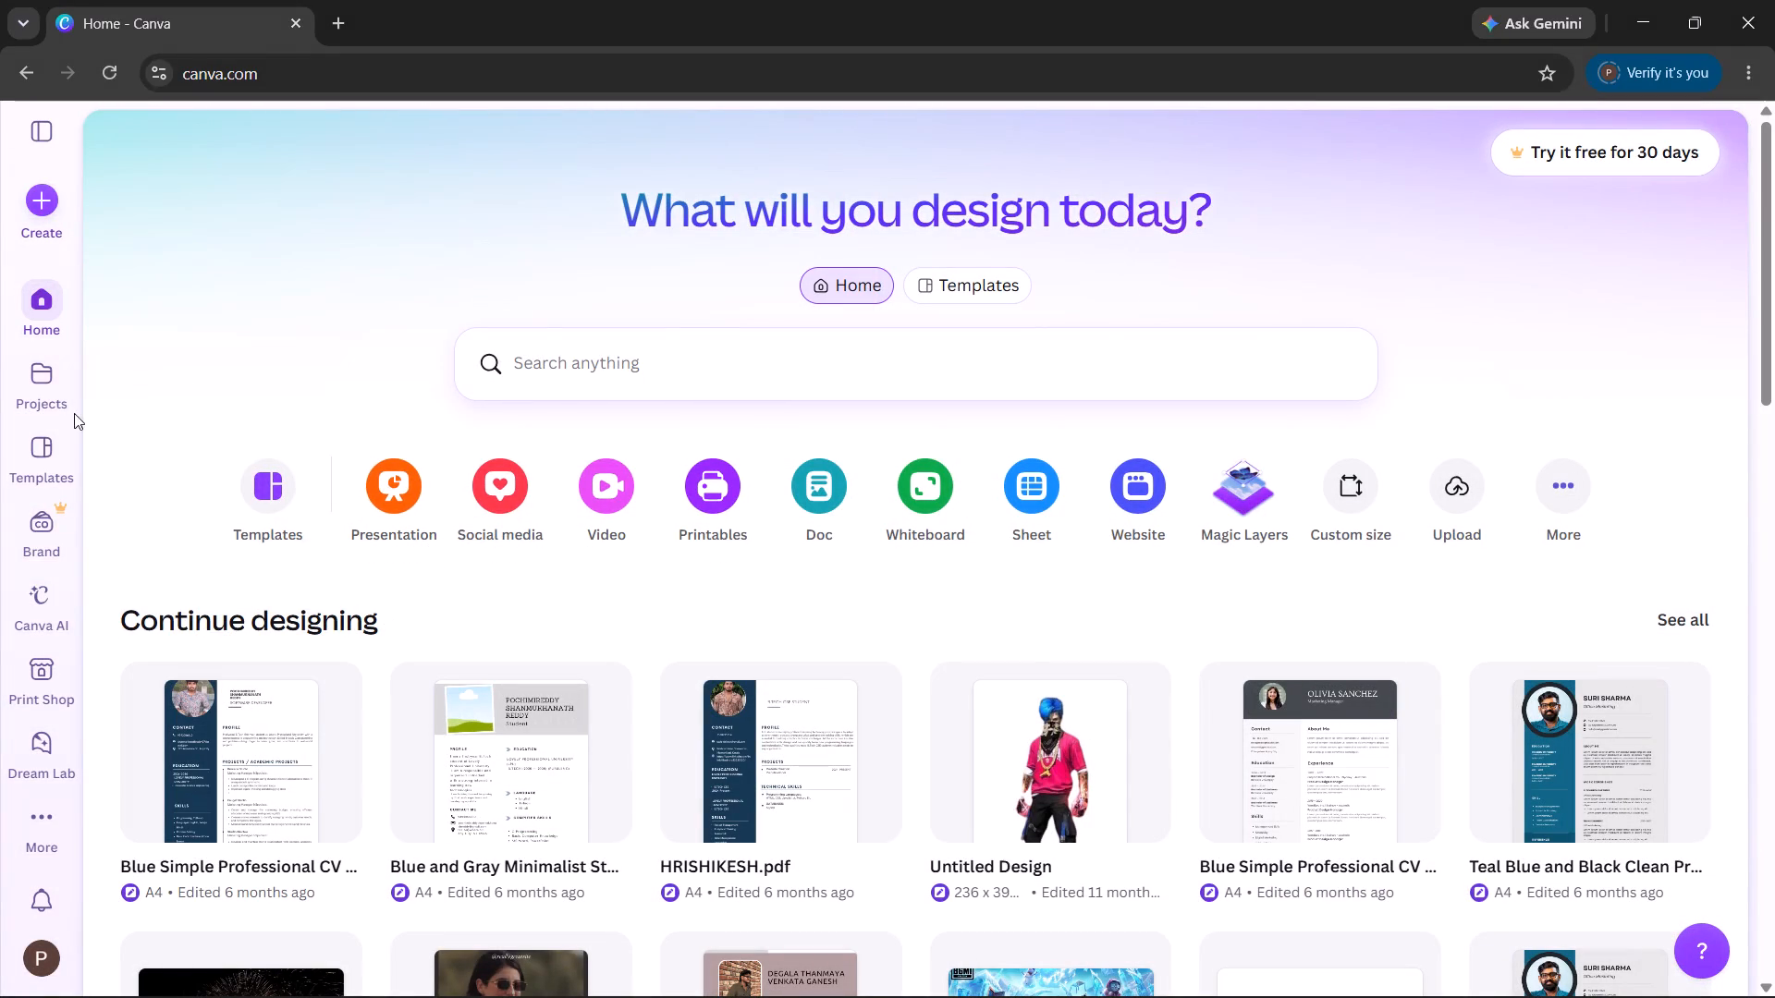
Look through the recents, folders and designs under All projects, and open Your projects.
{"action": "left_click", "coordinate": [33, 390]}
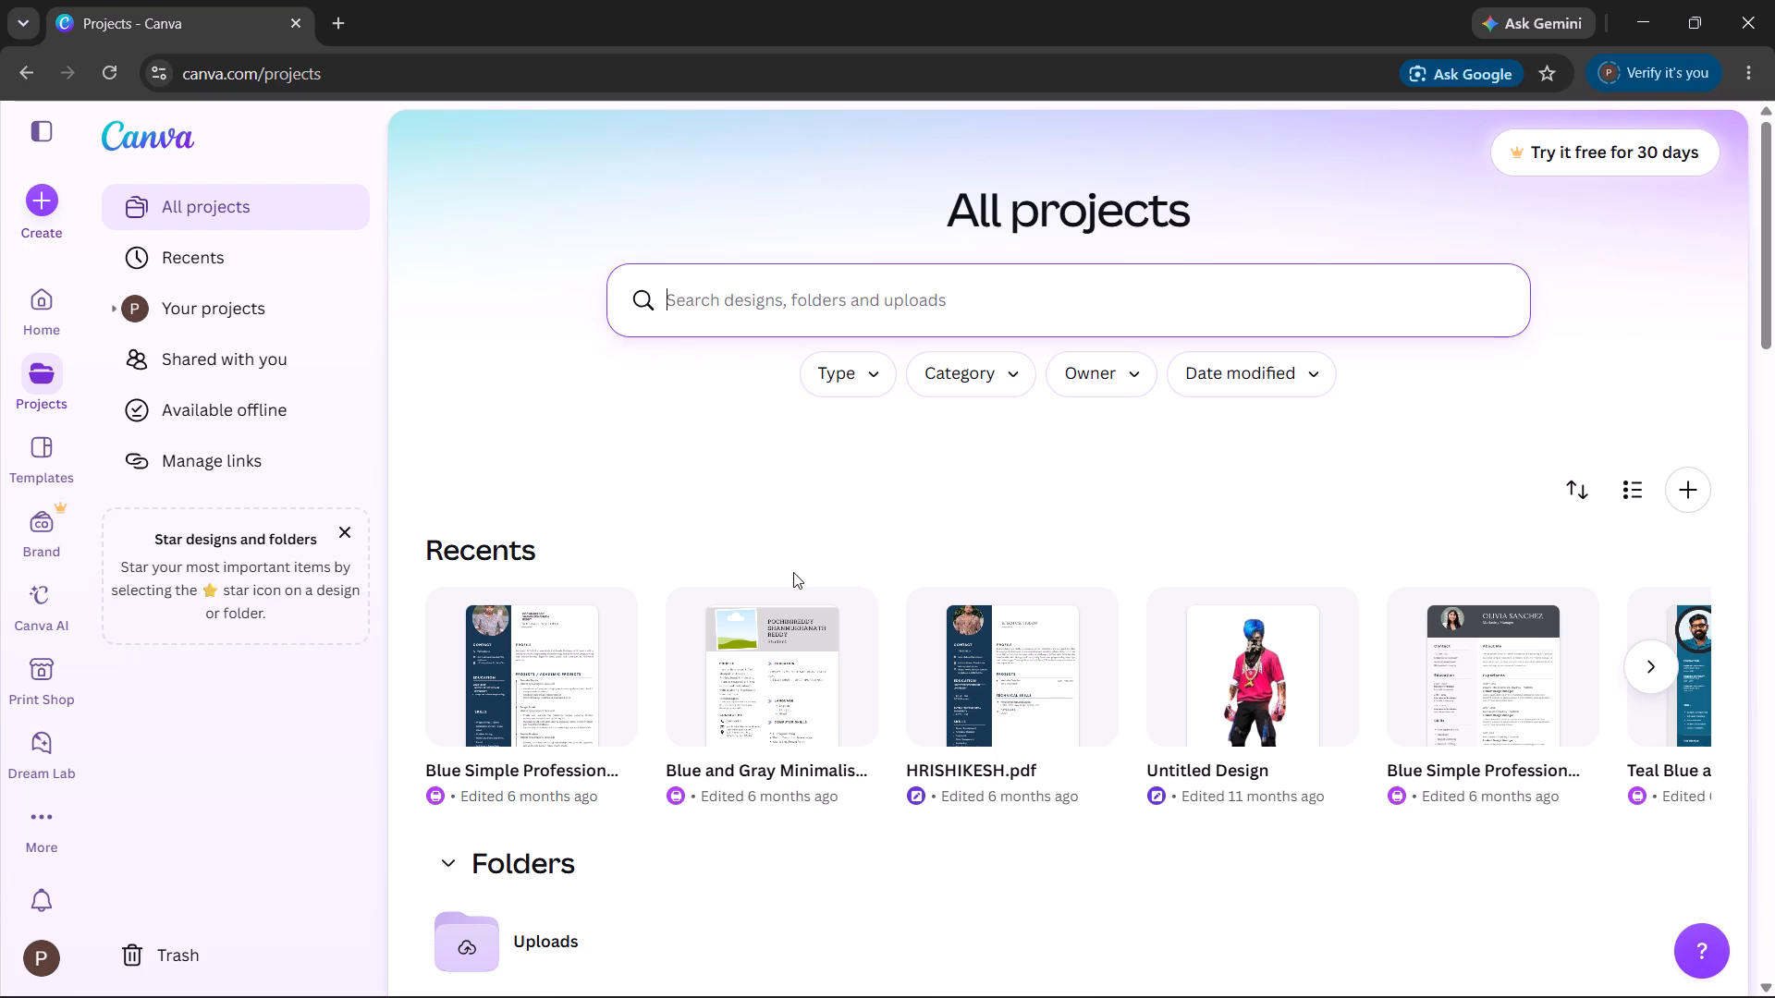
{"action": "scroll", "coordinate": [814, 702], "scroll_direction": "down", "scroll_amount": 3}
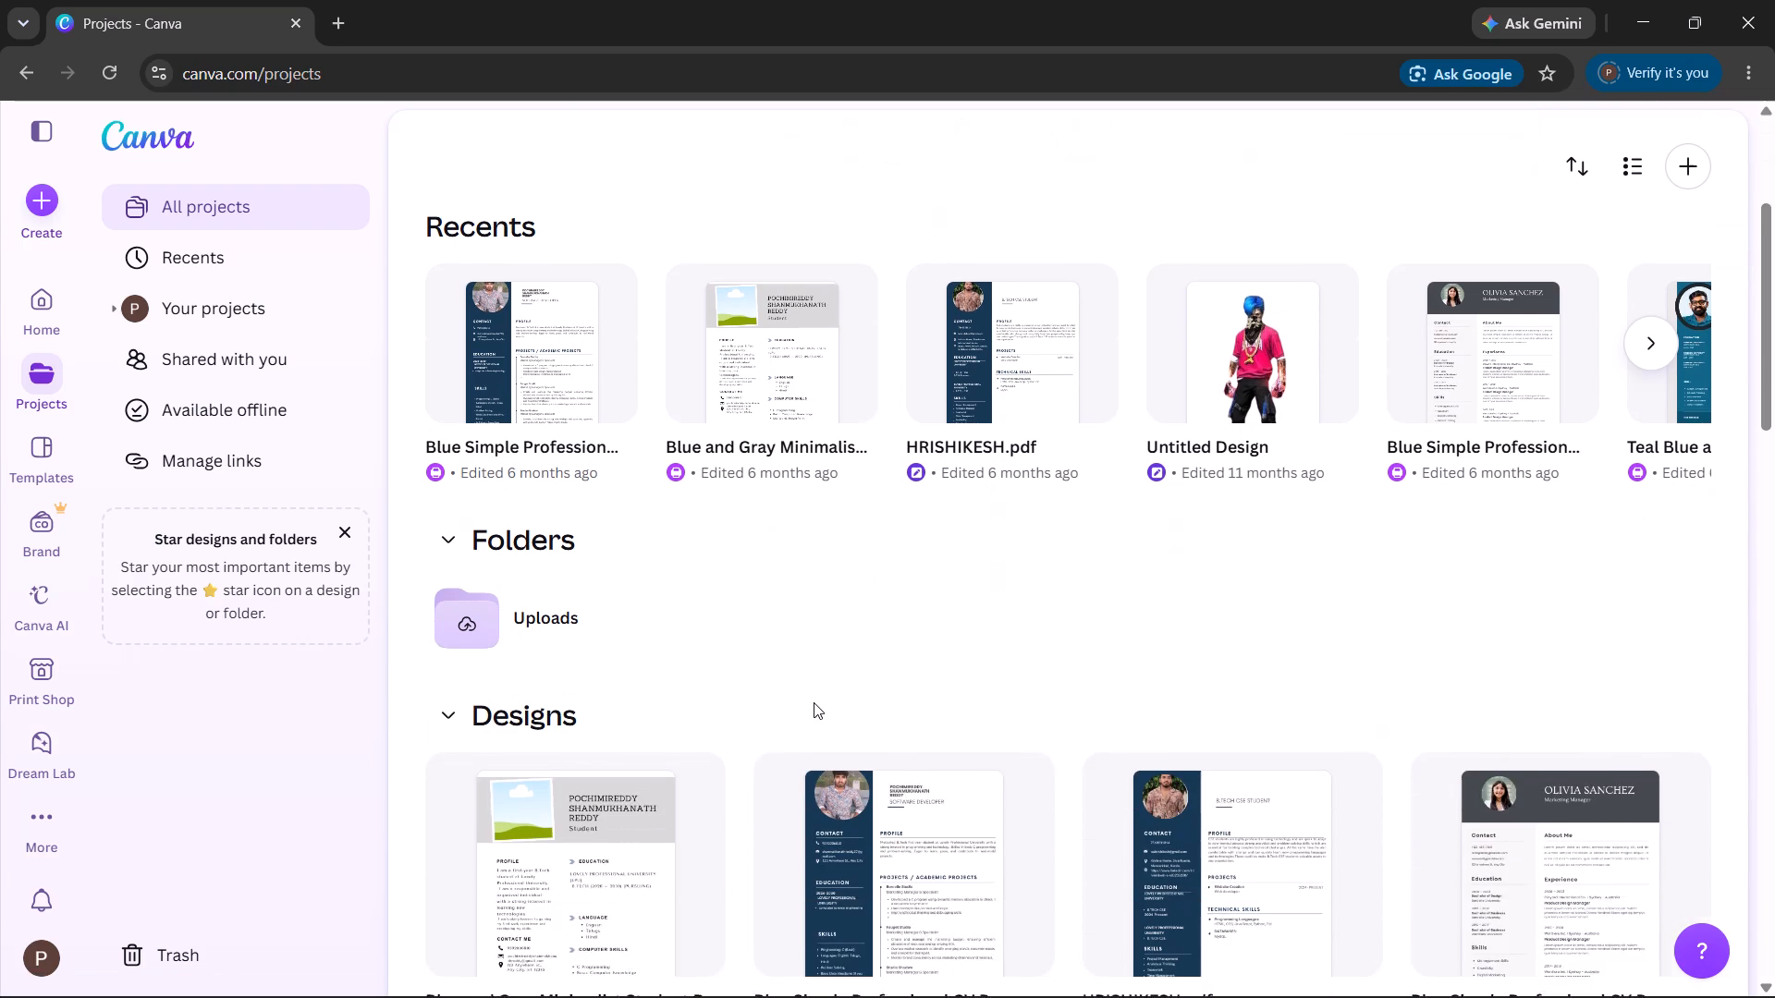
{"action": "scroll", "coordinate": [814, 702], "scroll_direction": "down", "scroll_amount": 1}
{"action": "left_click", "coordinate": [193, 313]}
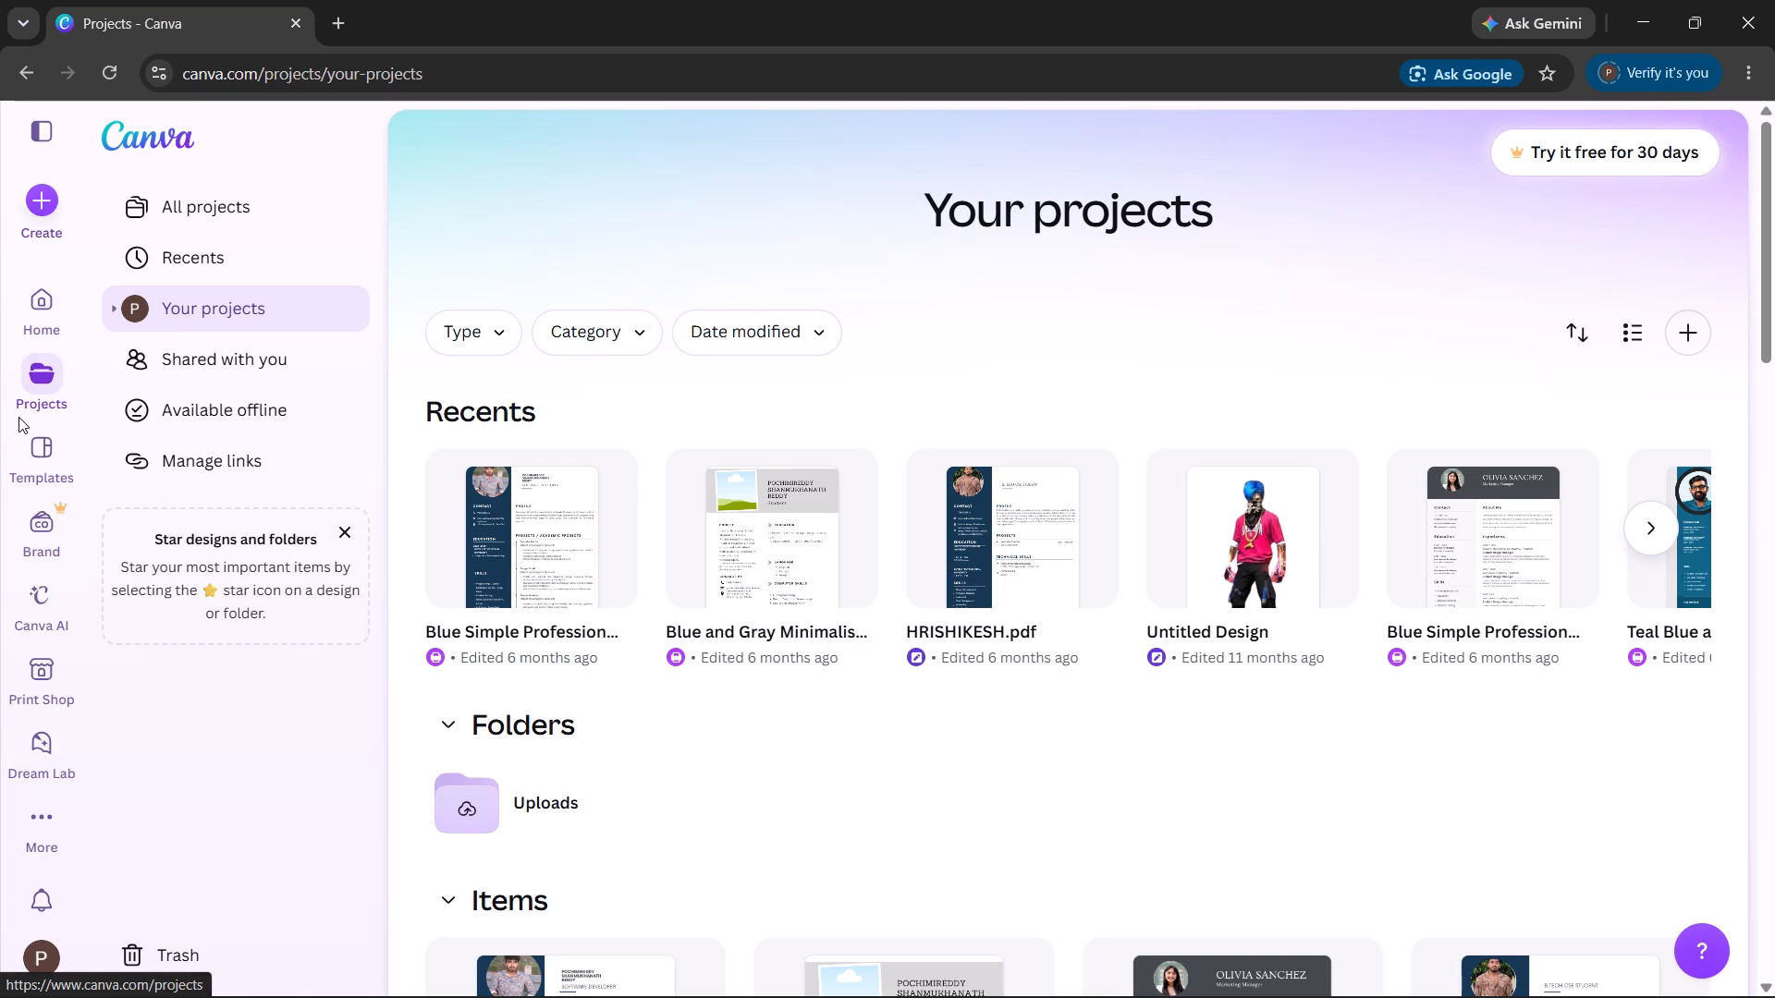
Browse the template gallery from Explore templates down to More templates for you.
{"action": "left_click", "coordinate": [37, 463]}
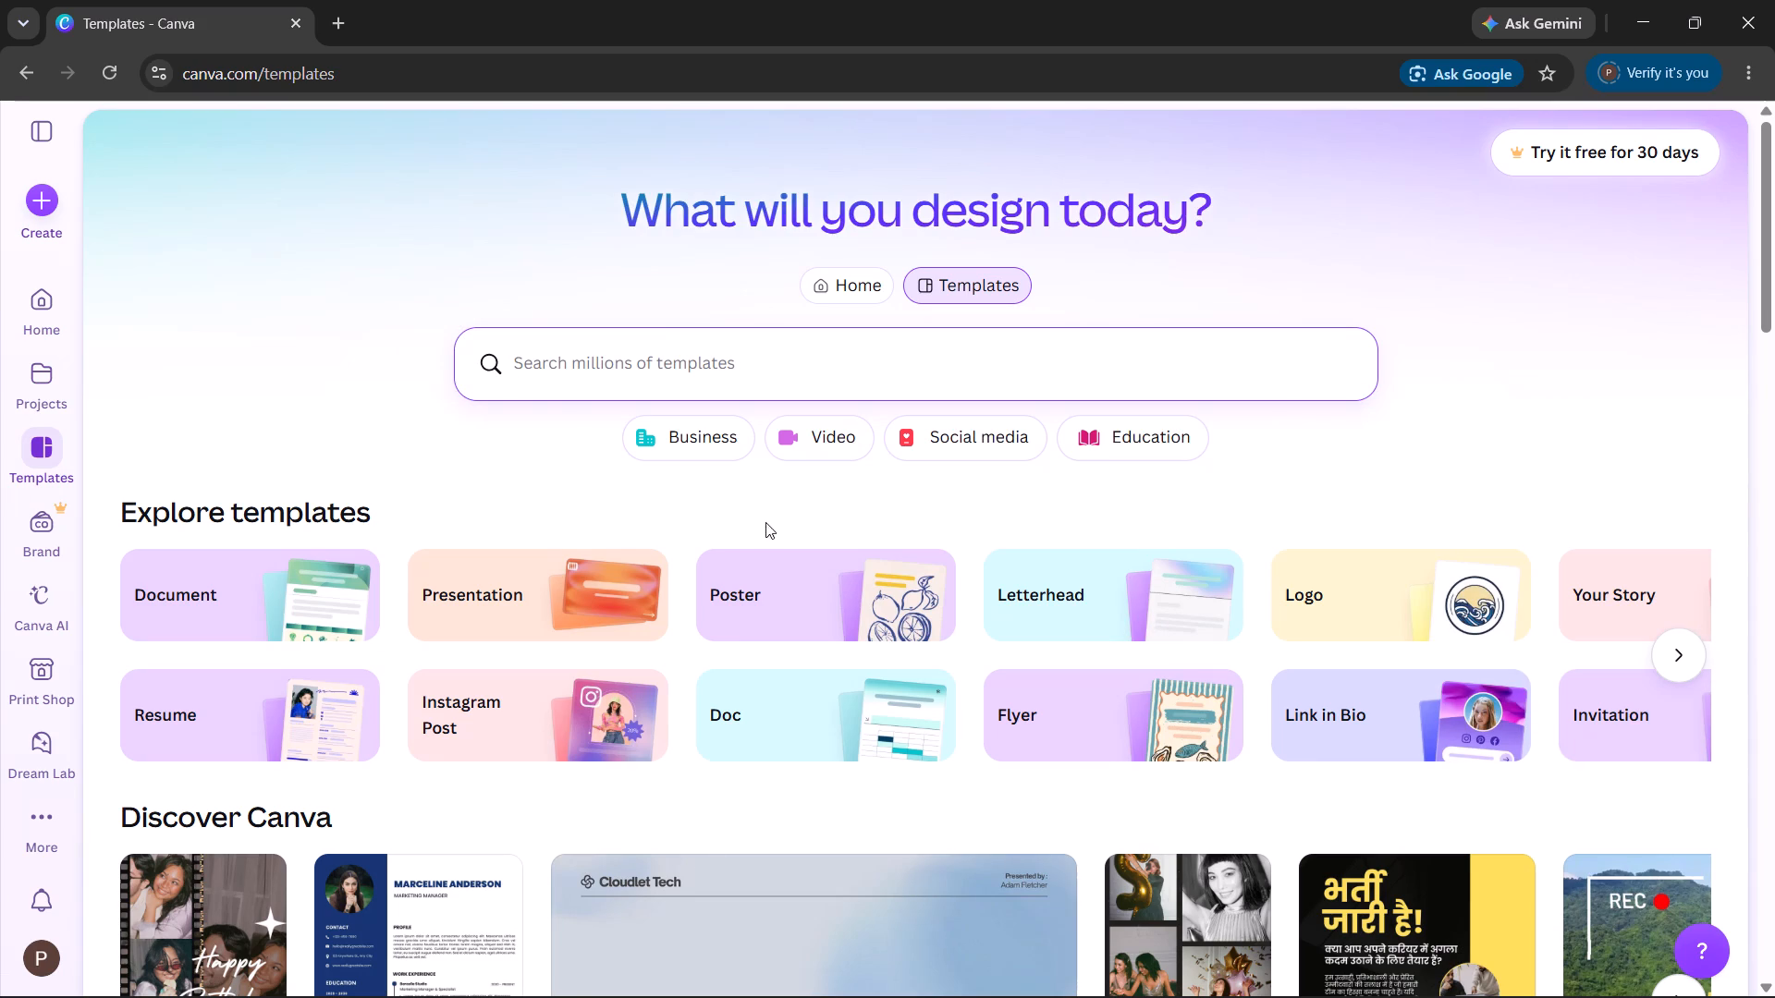
{"action": "scroll", "coordinate": [481, 723], "scroll_direction": "down", "scroll_amount": 6}
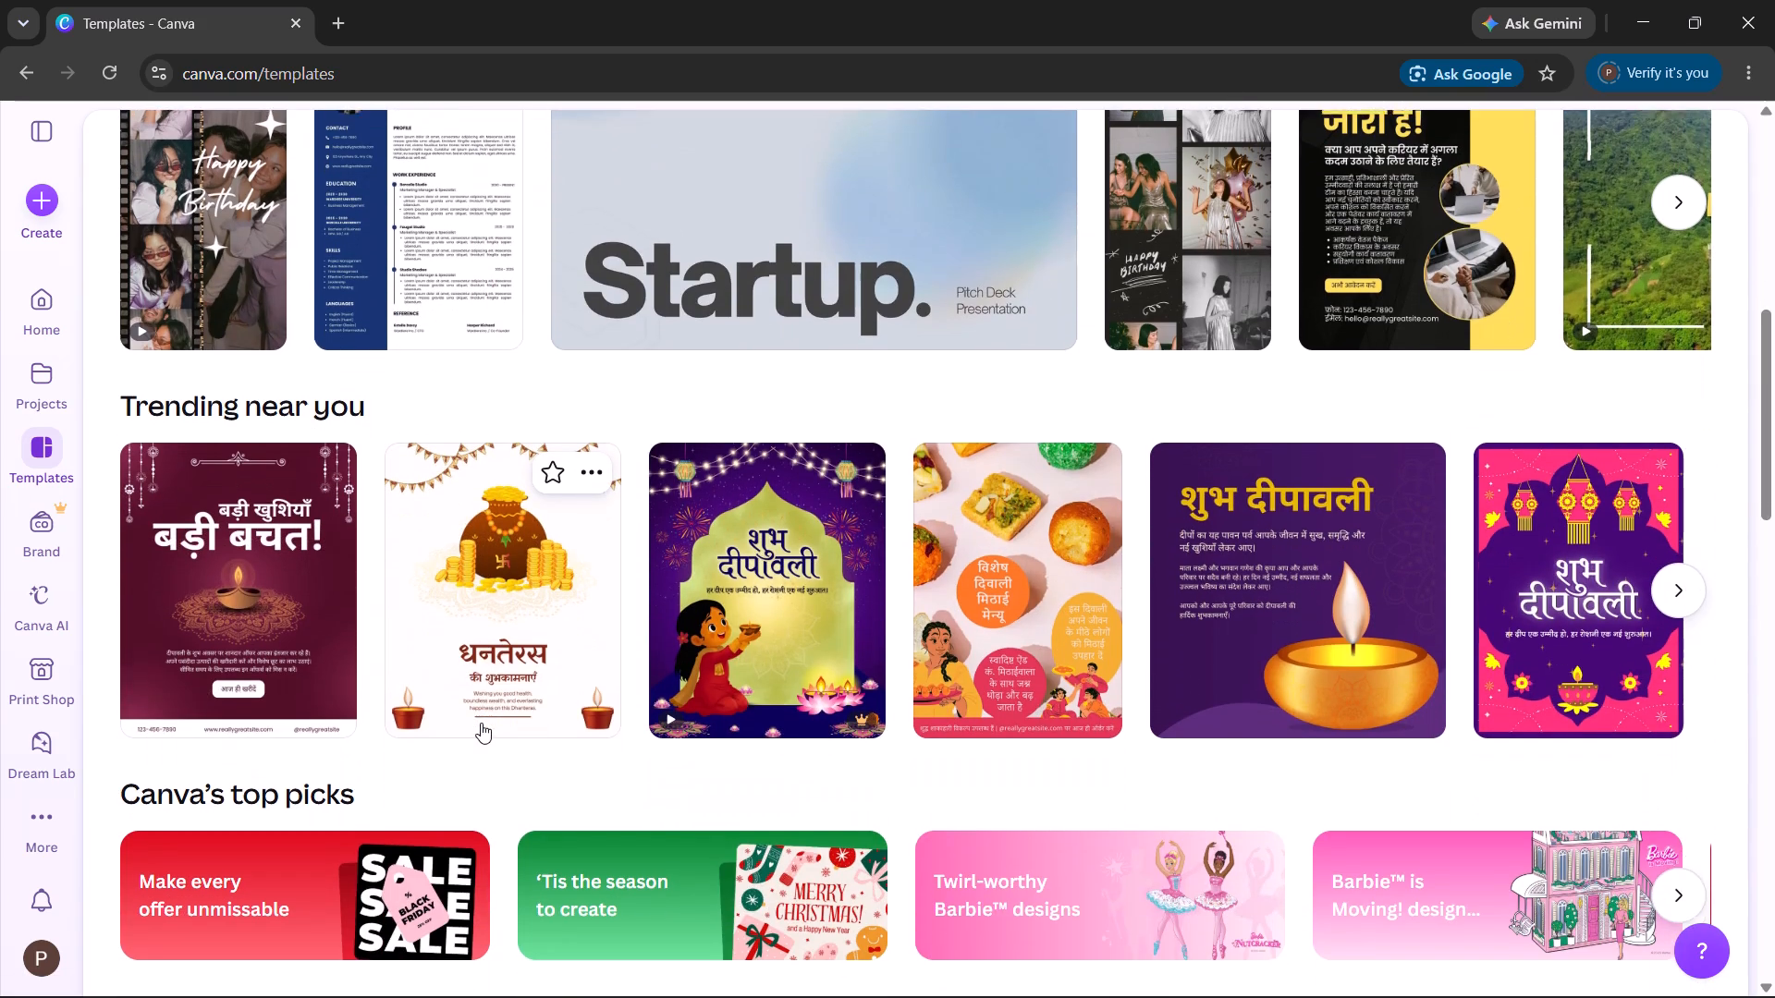
{"action": "scroll", "coordinate": [481, 723], "scroll_direction": "down", "scroll_amount": 4}
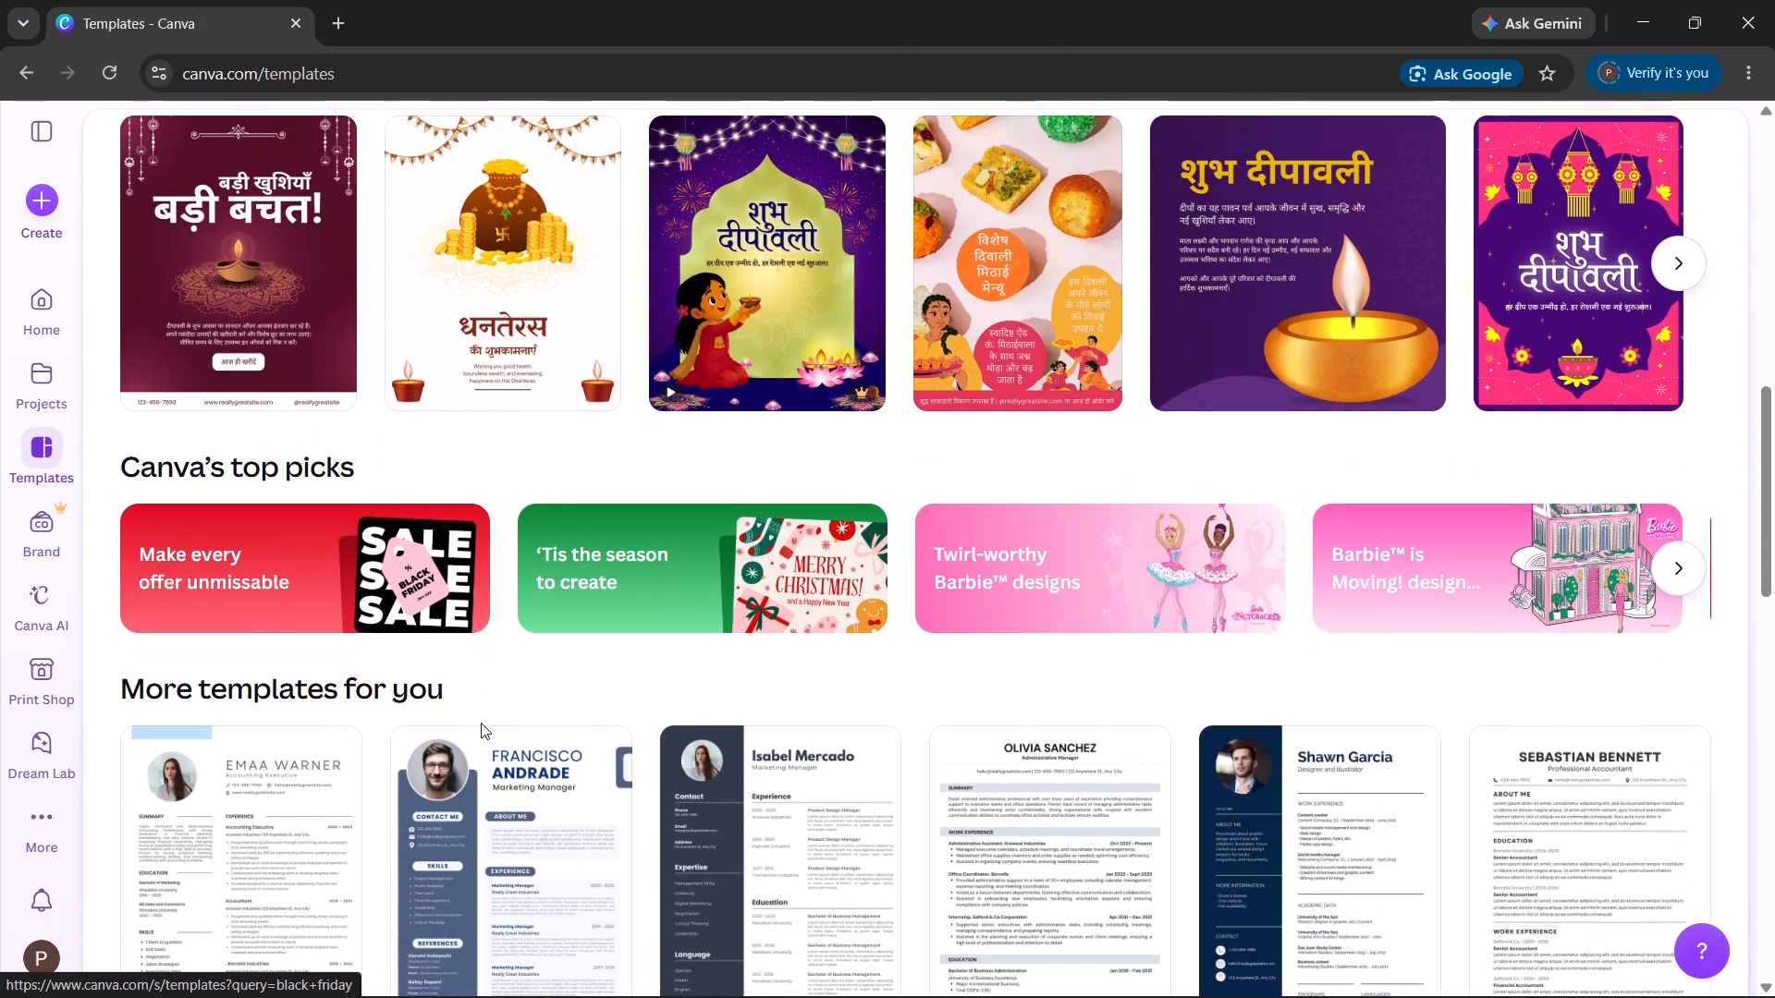
{"action": "scroll", "coordinate": [481, 723], "scroll_direction": "down", "scroll_amount": 2}
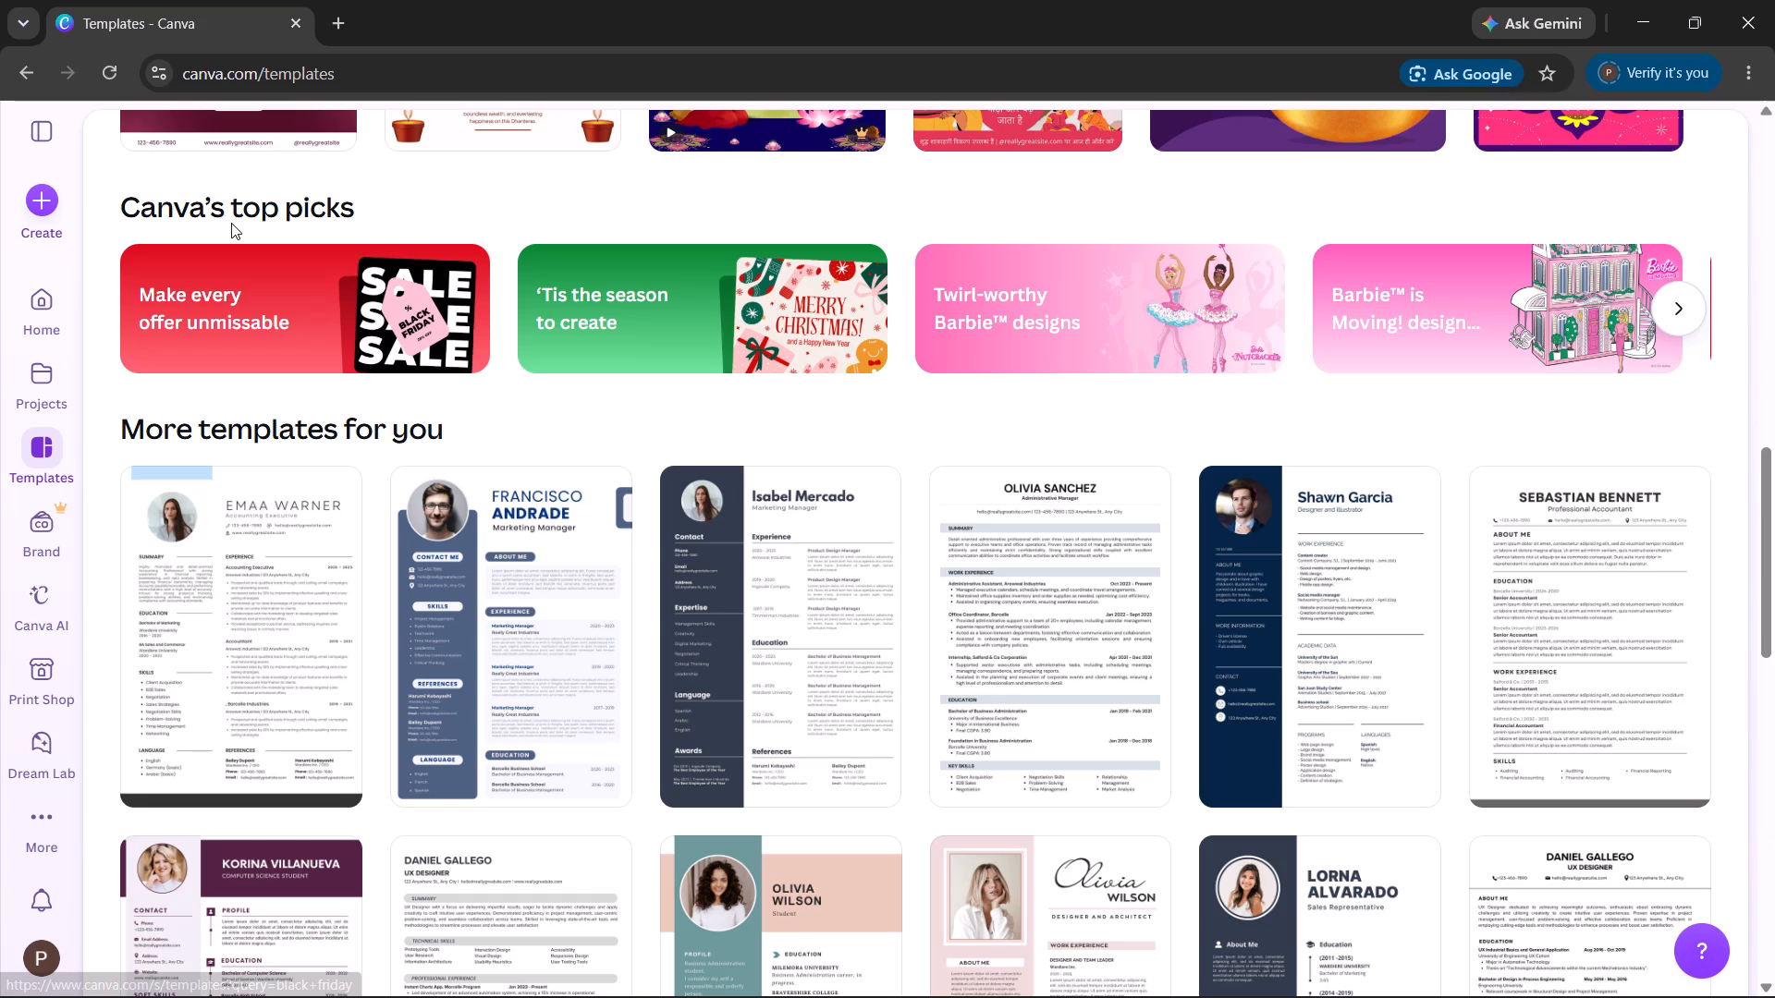
{"action": "scroll", "coordinate": [386, 43], "scroll_direction": "left", "scroll_amount": 1}
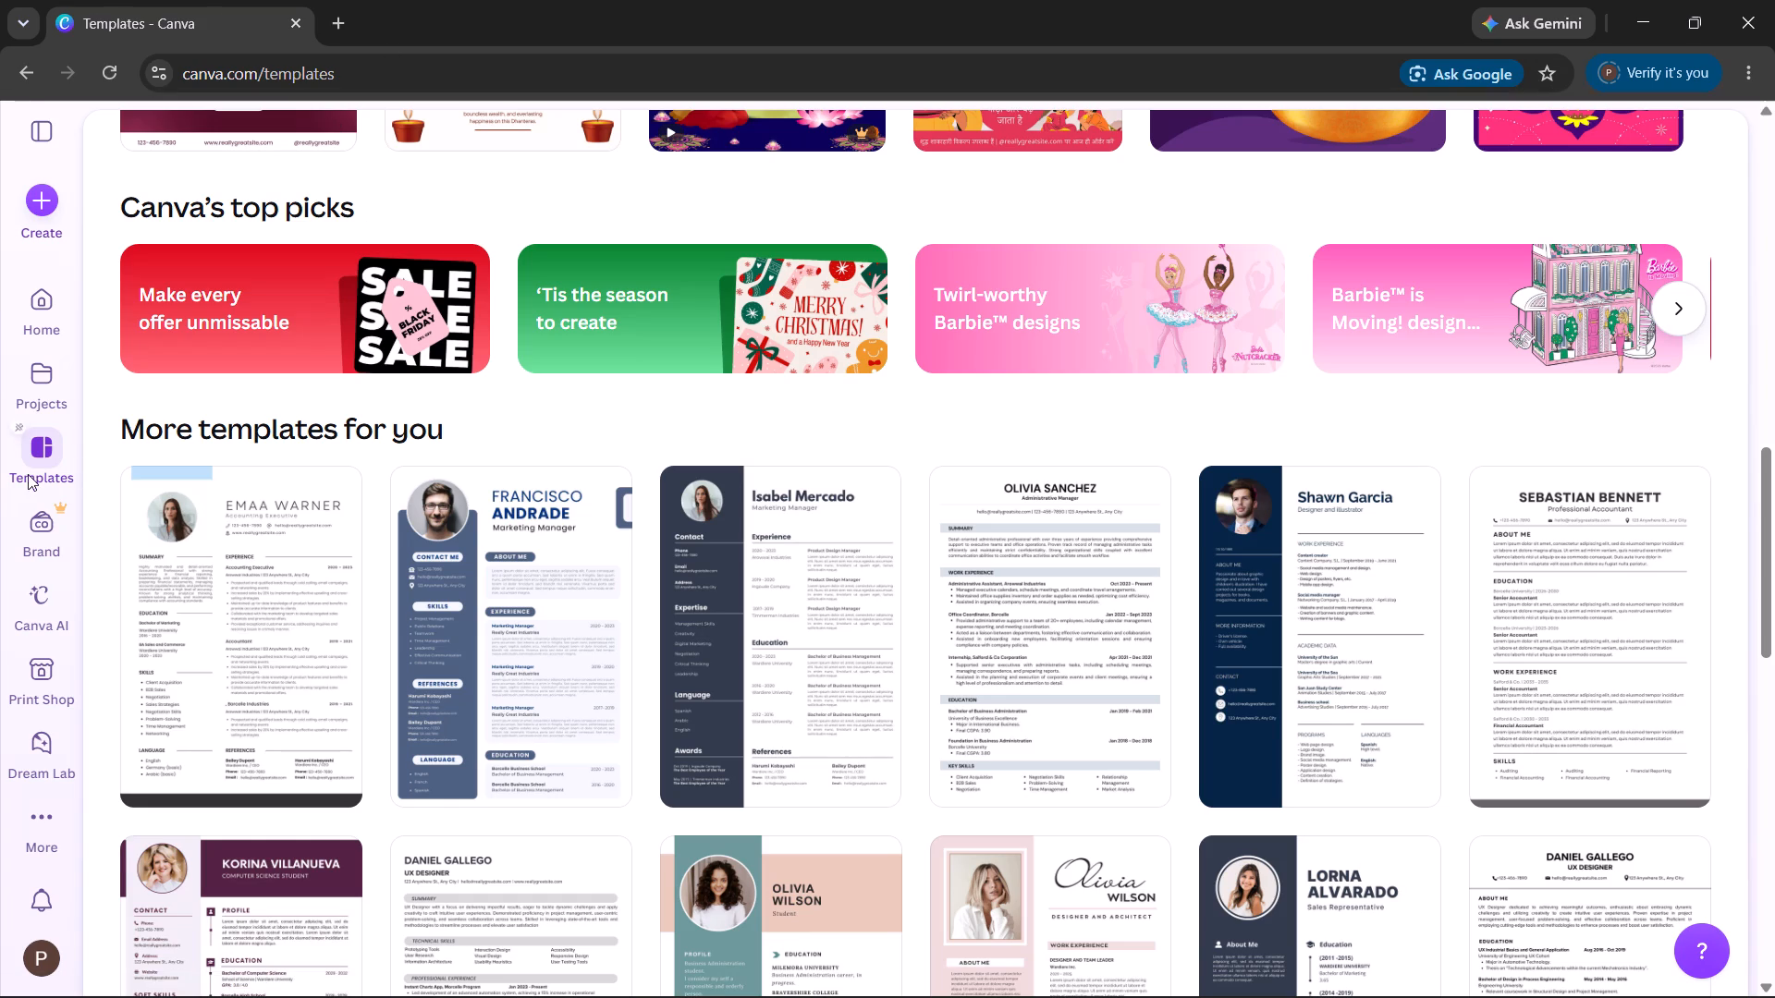
Visit the Brand Kit page, and return to the template gallery to review Discover Canva and Trending near you.
{"action": "left_click", "coordinate": [32, 532]}
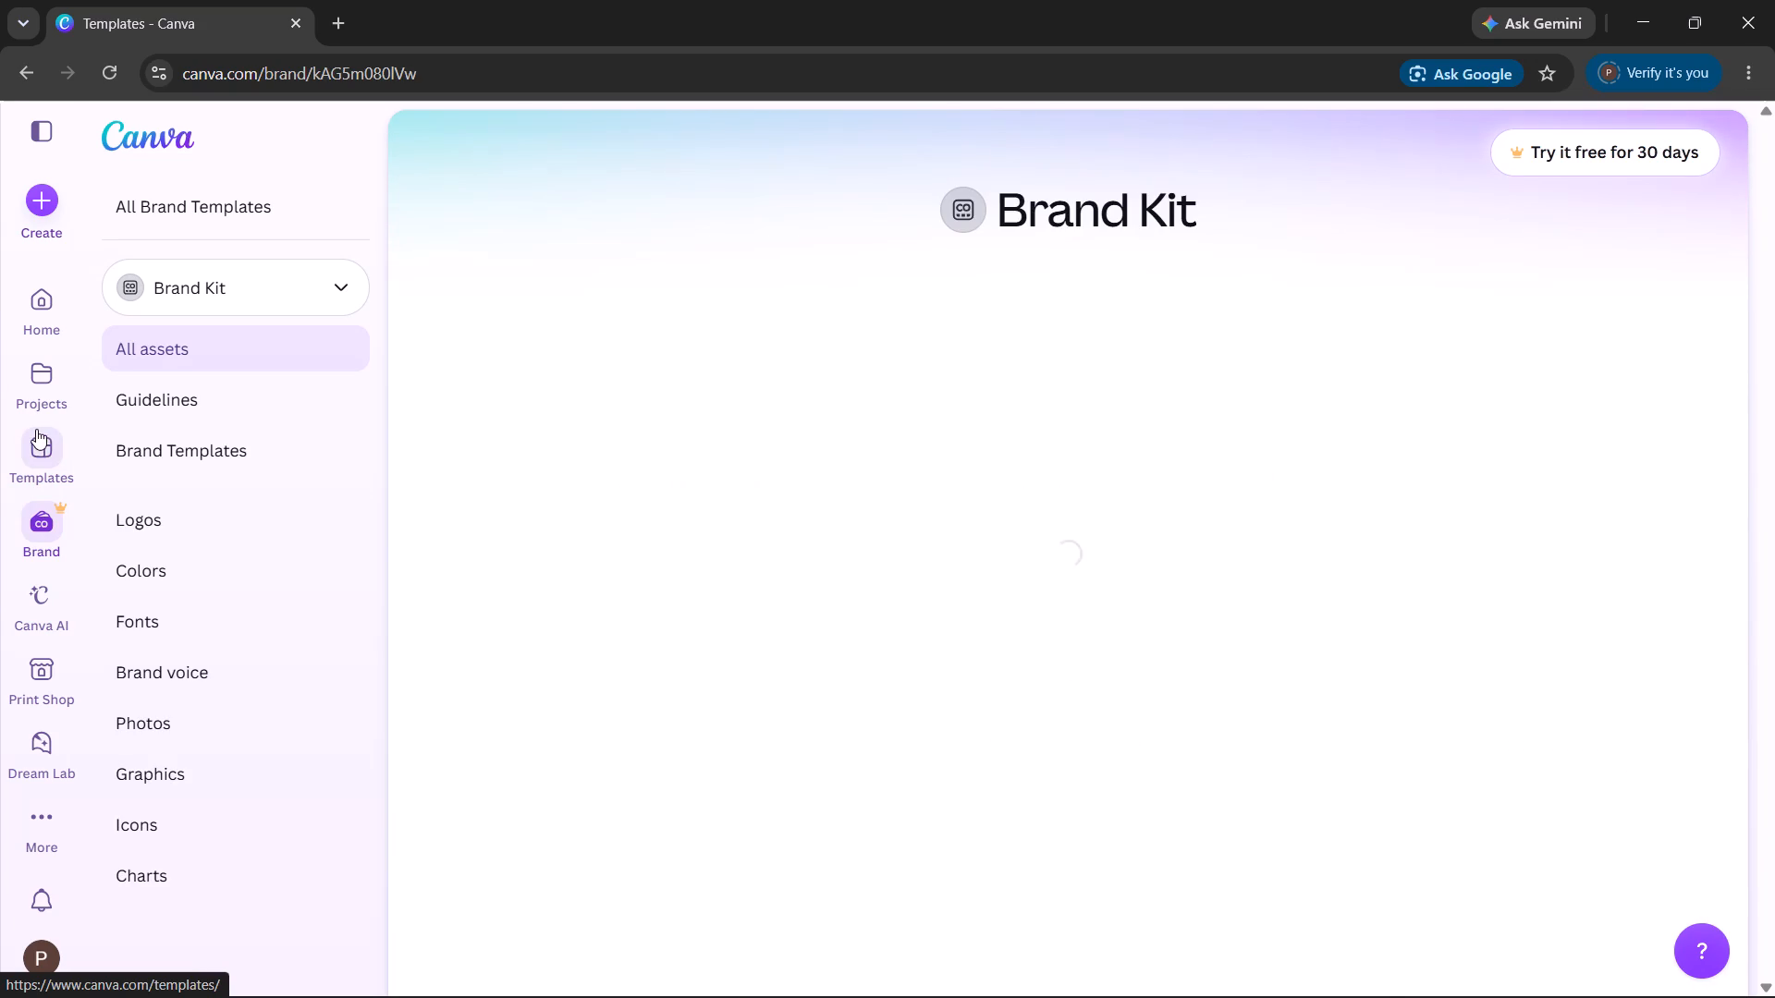
{"action": "left_click", "coordinate": [31, 456]}
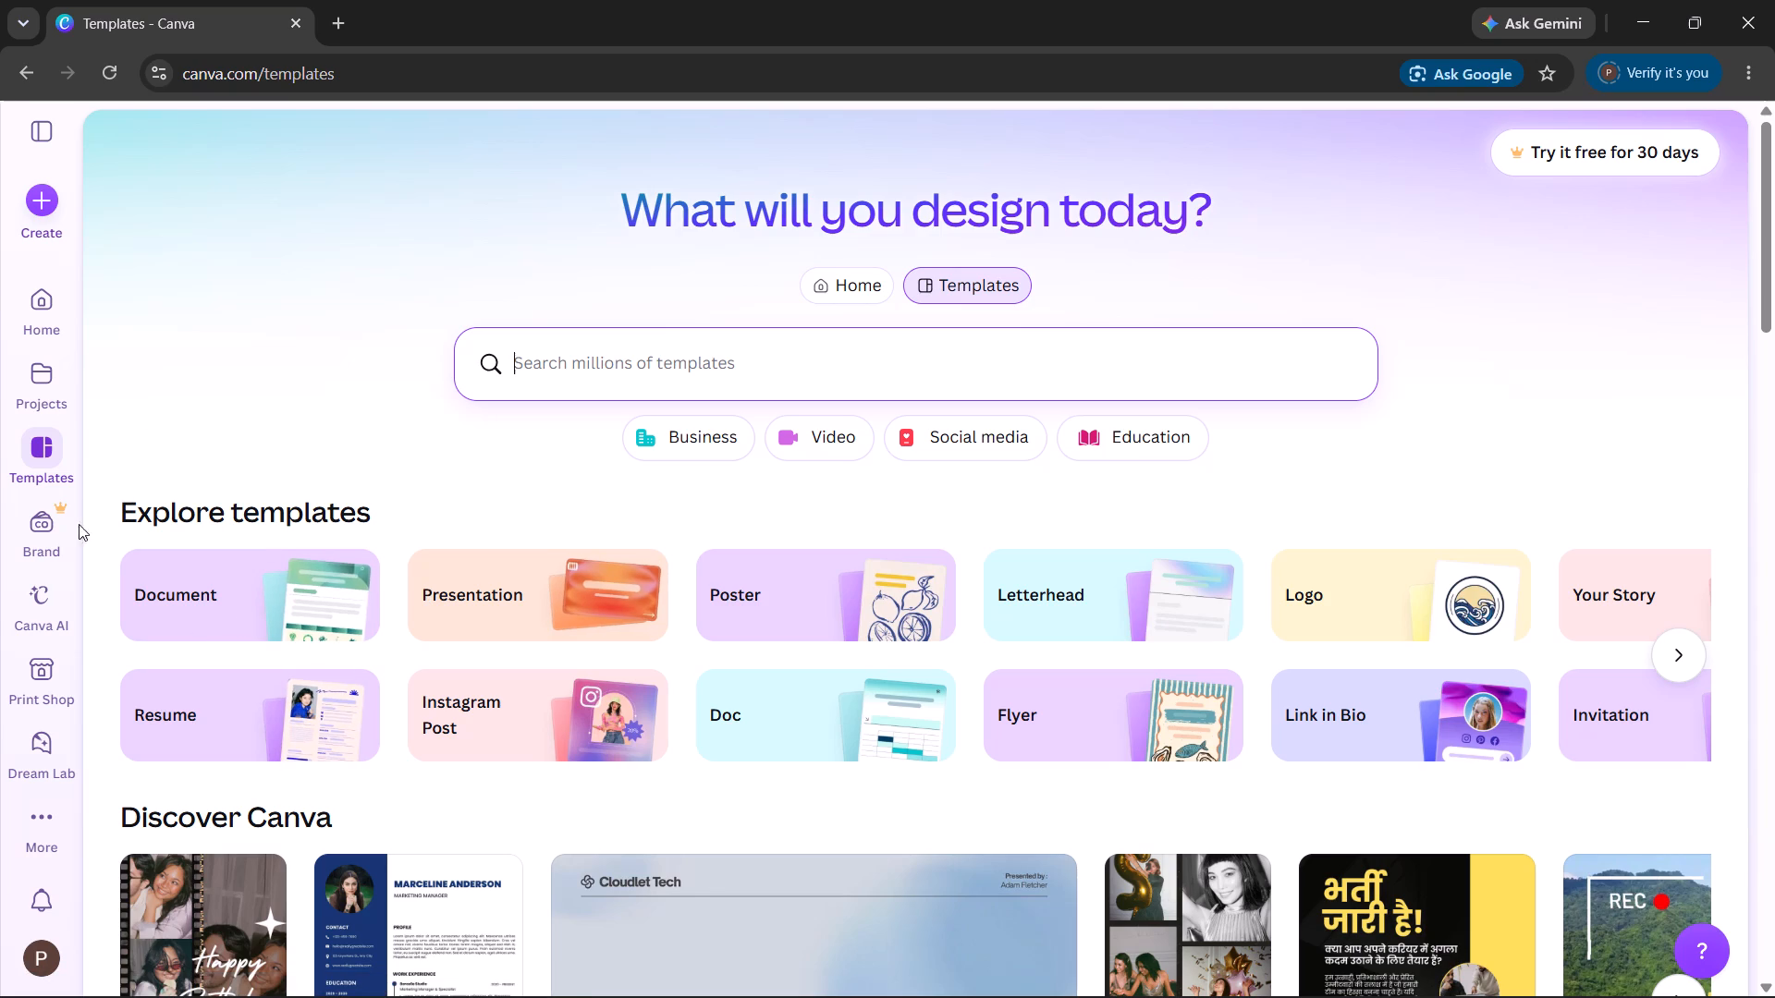
{"action": "scroll", "coordinate": [642, 399], "scroll_direction": "down", "scroll_amount": 3}
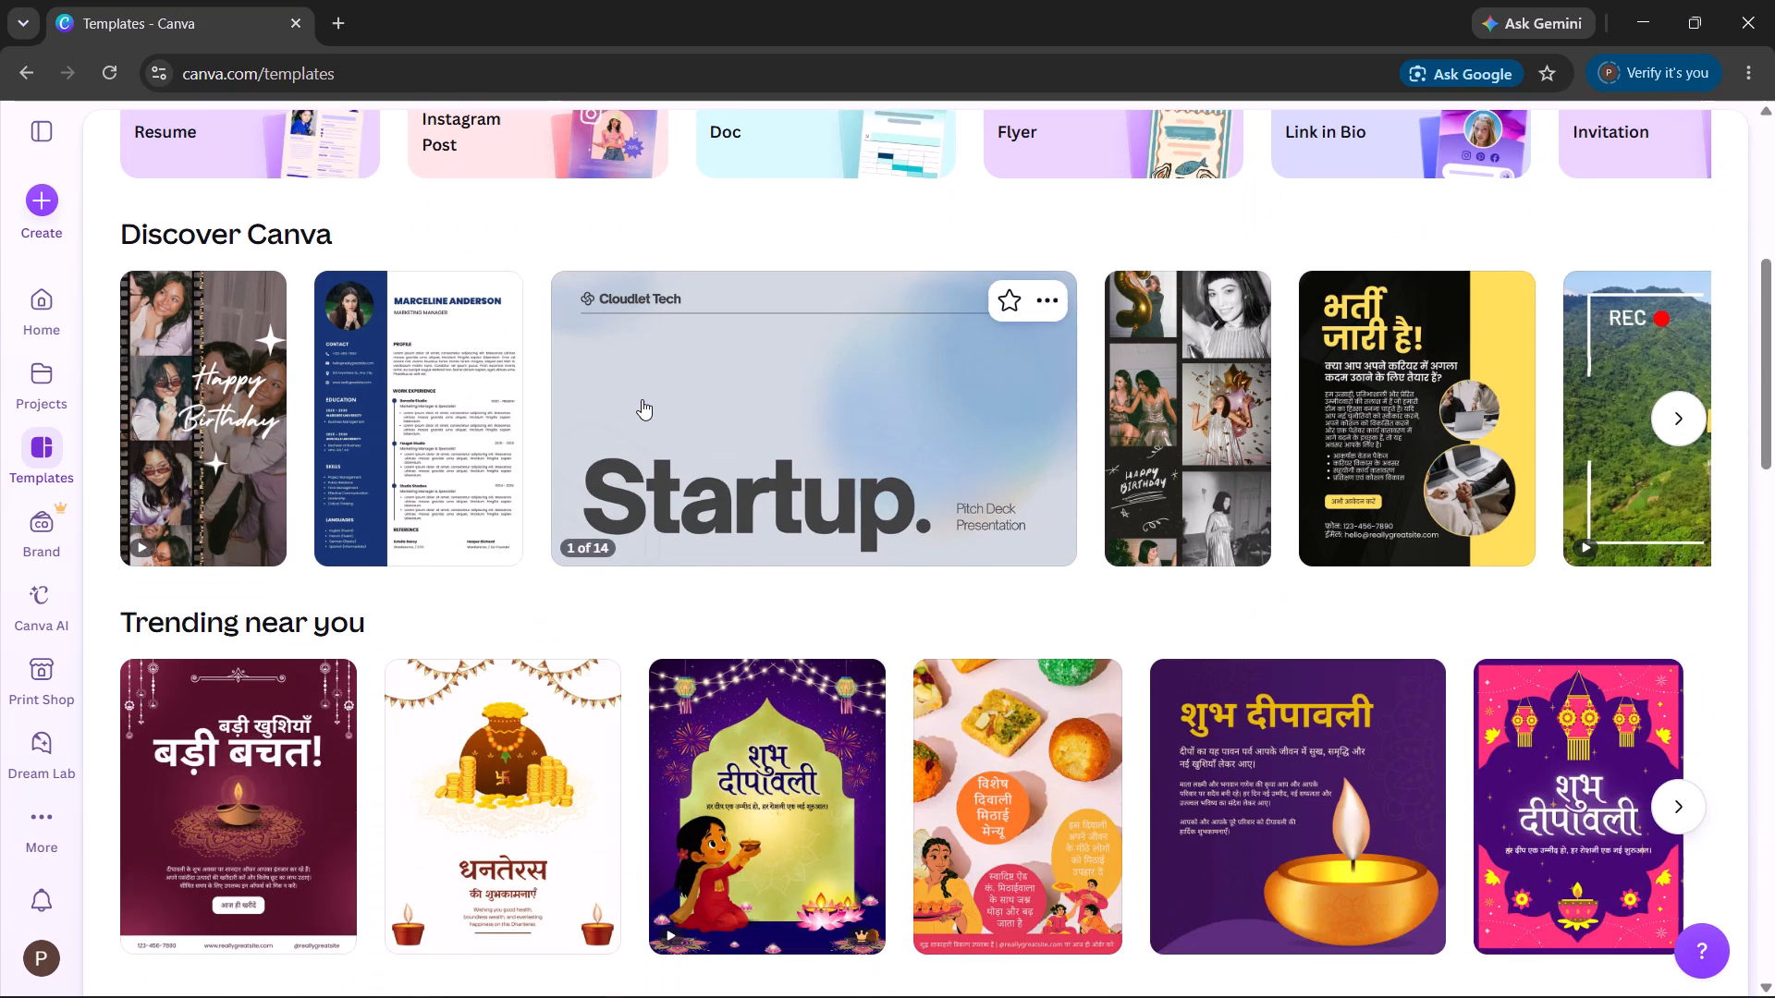
{"action": "scroll", "coordinate": [642, 399], "scroll_direction": "down", "scroll_amount": 1}
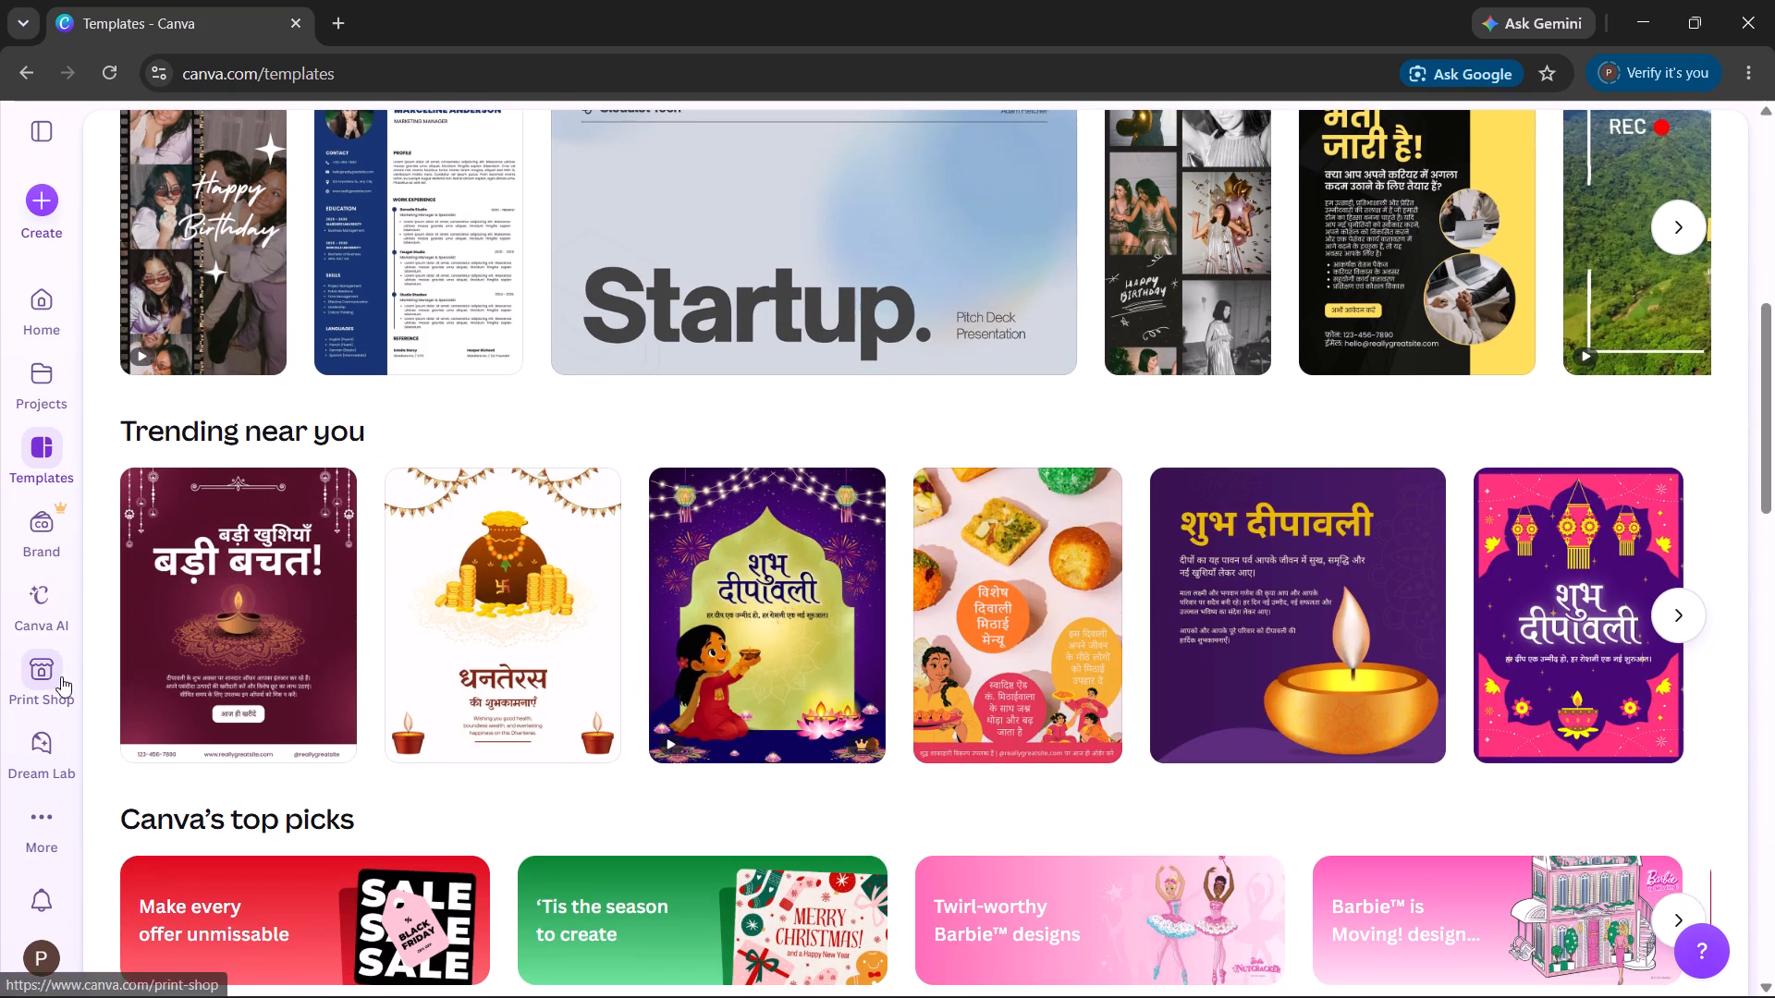
{"action": "scroll", "coordinate": [55, 495], "scroll_direction": "up", "scroll_amount": 2}
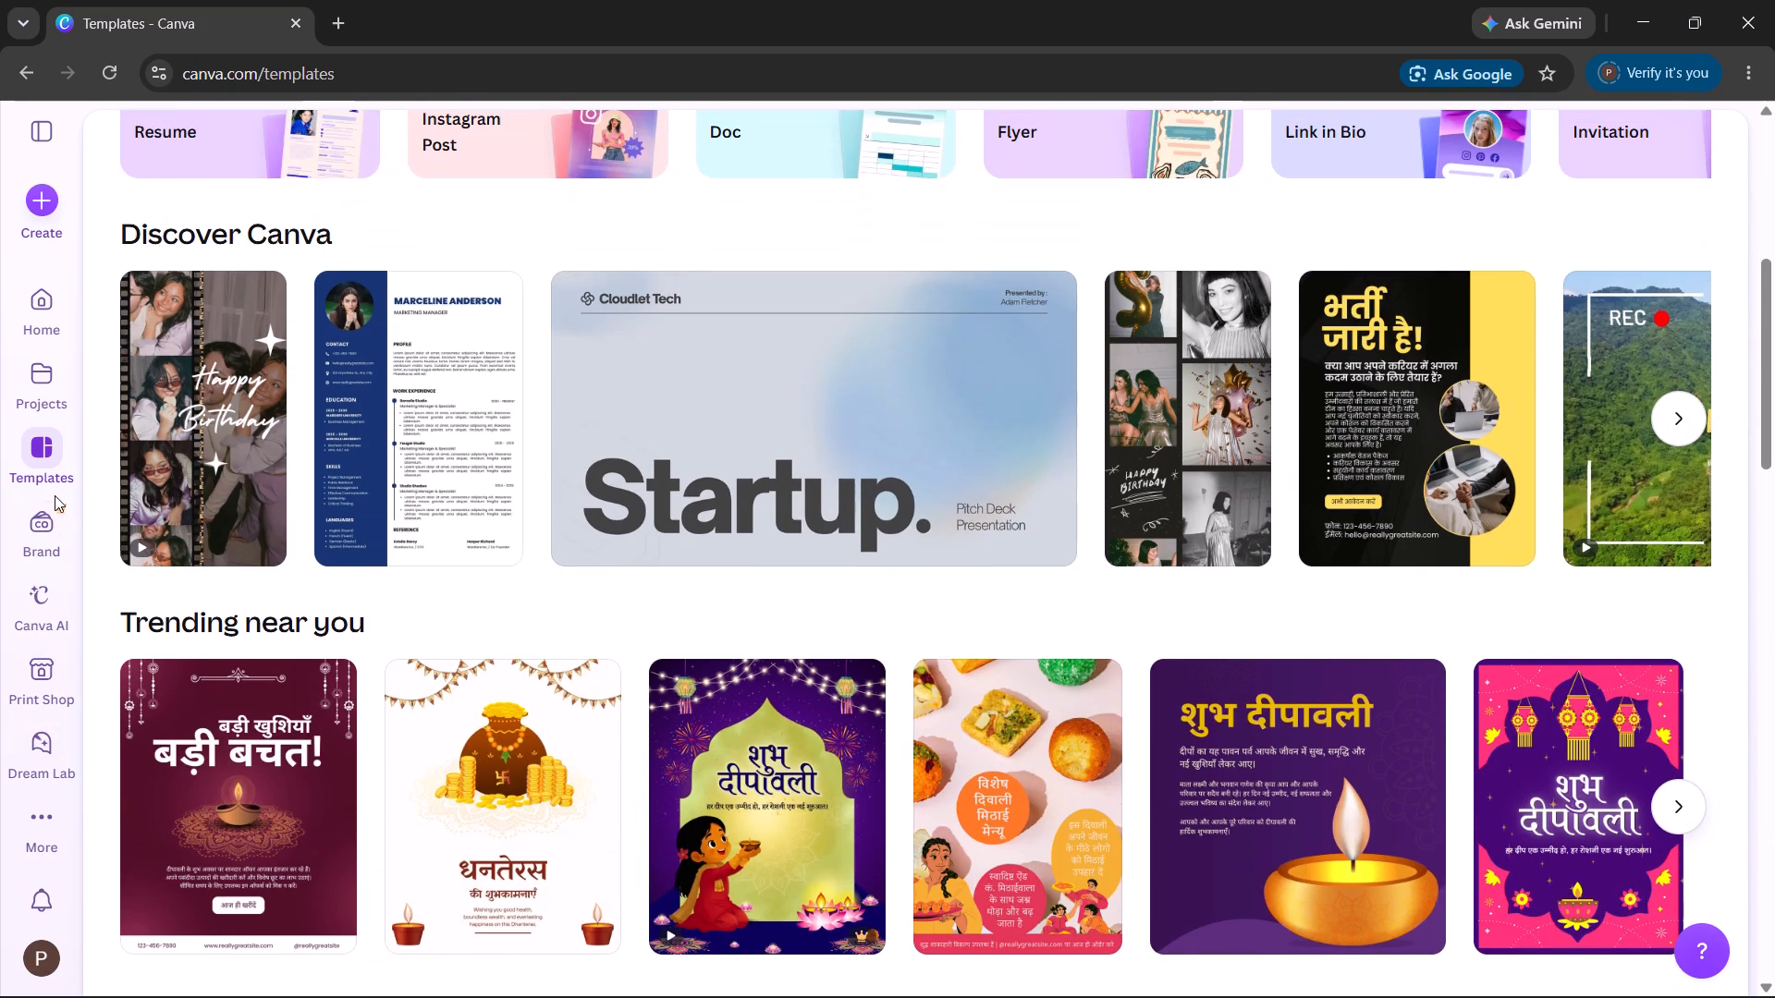
In All projects, dismiss the Star designs and folders tip and open the Untitled Design showing the pink-shirted character.
{"action": "left_click", "coordinate": [43, 352]}
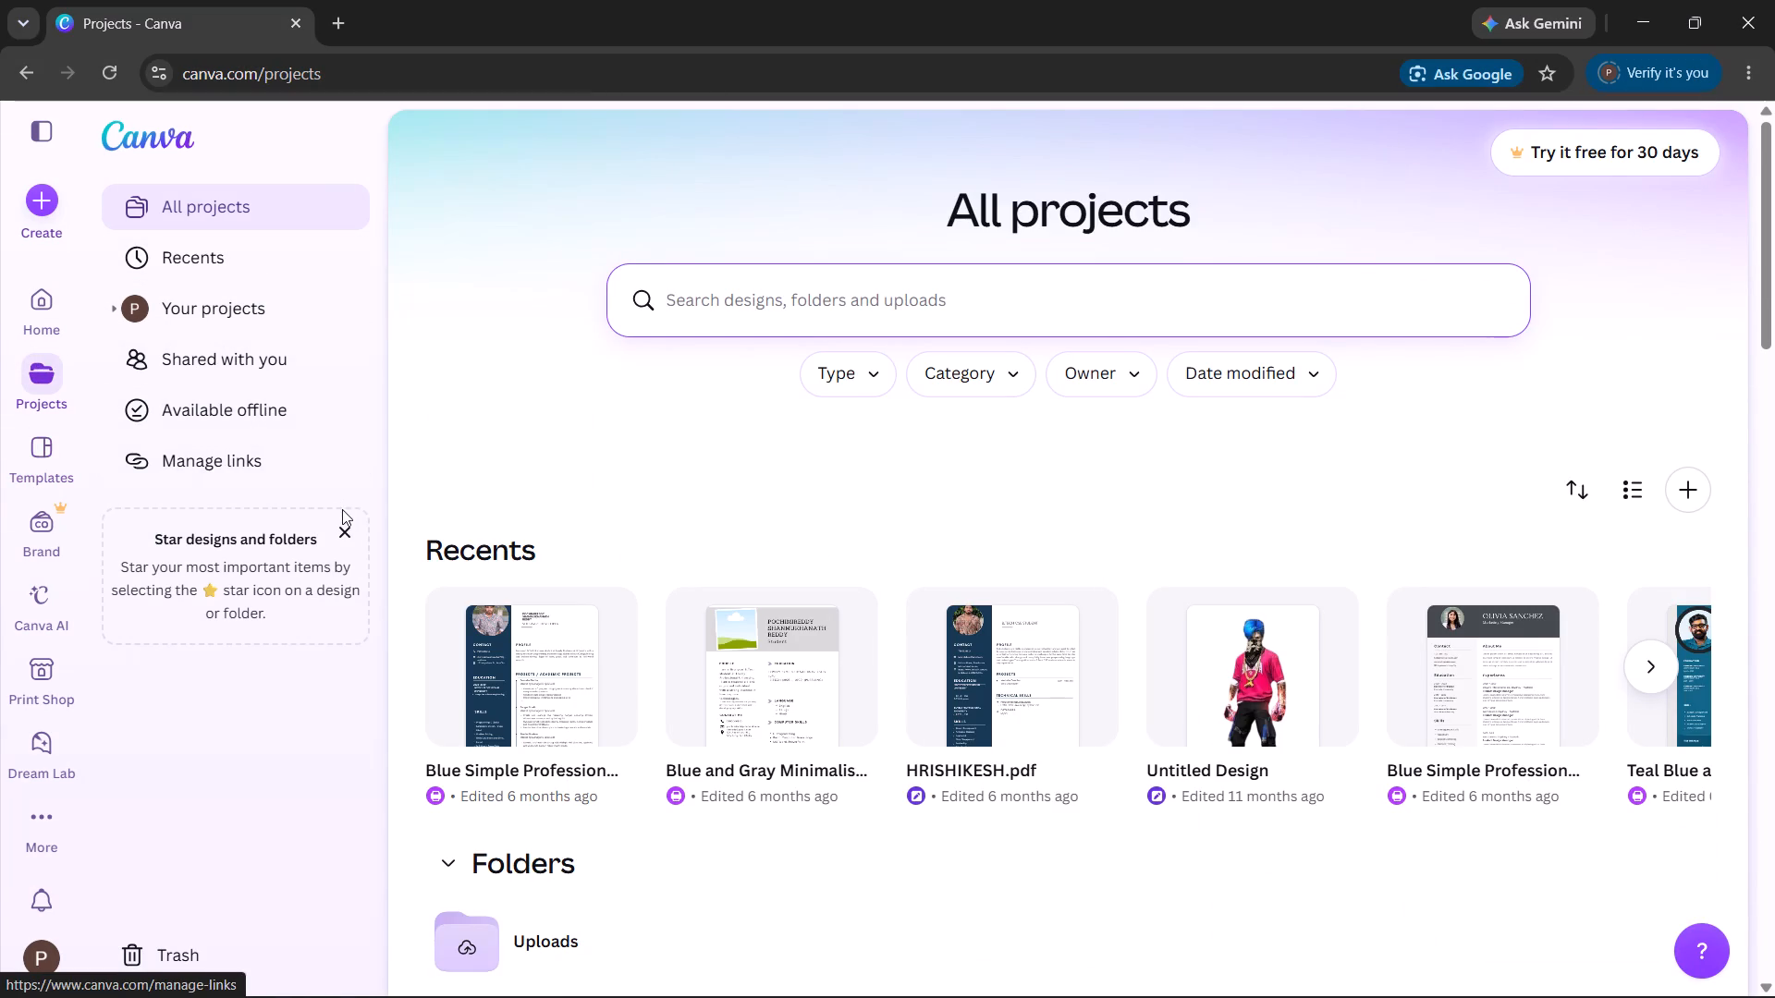
{"action": "left_click", "coordinate": [344, 521]}
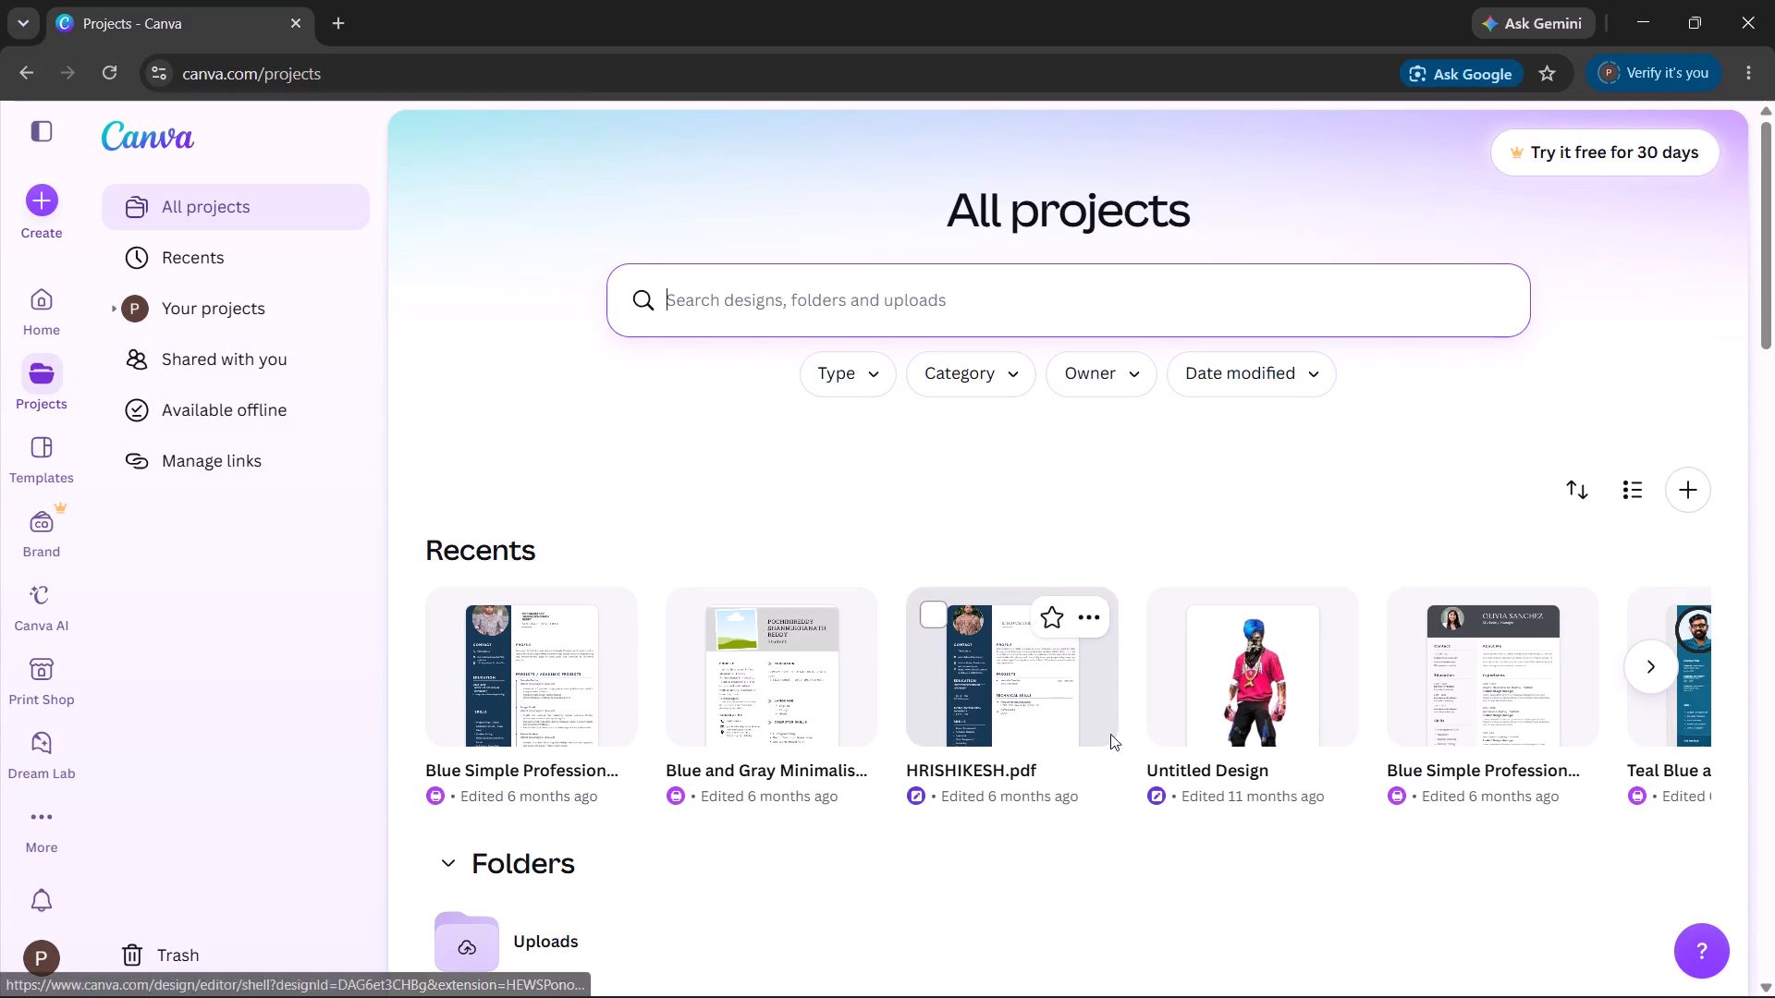
{"action": "left_click", "coordinate": [1264, 726]}
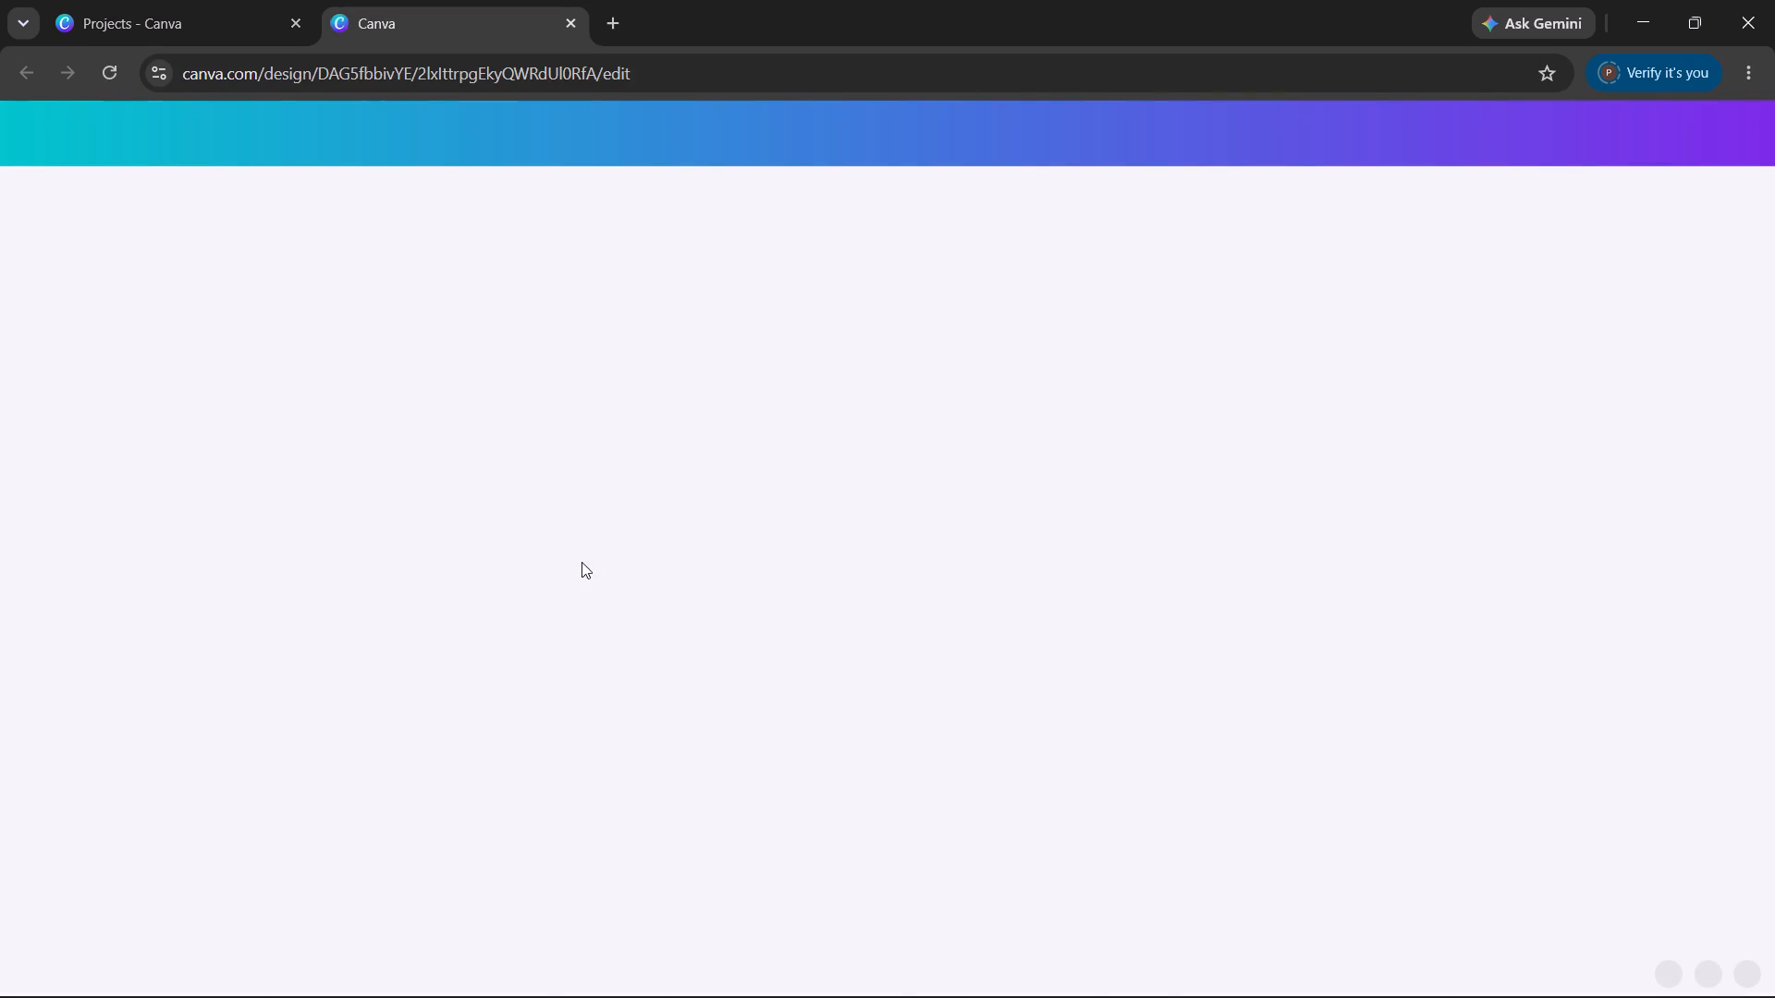
{"action": "left_click_drag", "start_coordinate": [970, 516], "coordinate": [1155, 551]}
{"action": "left_click", "coordinate": [1155, 551]}
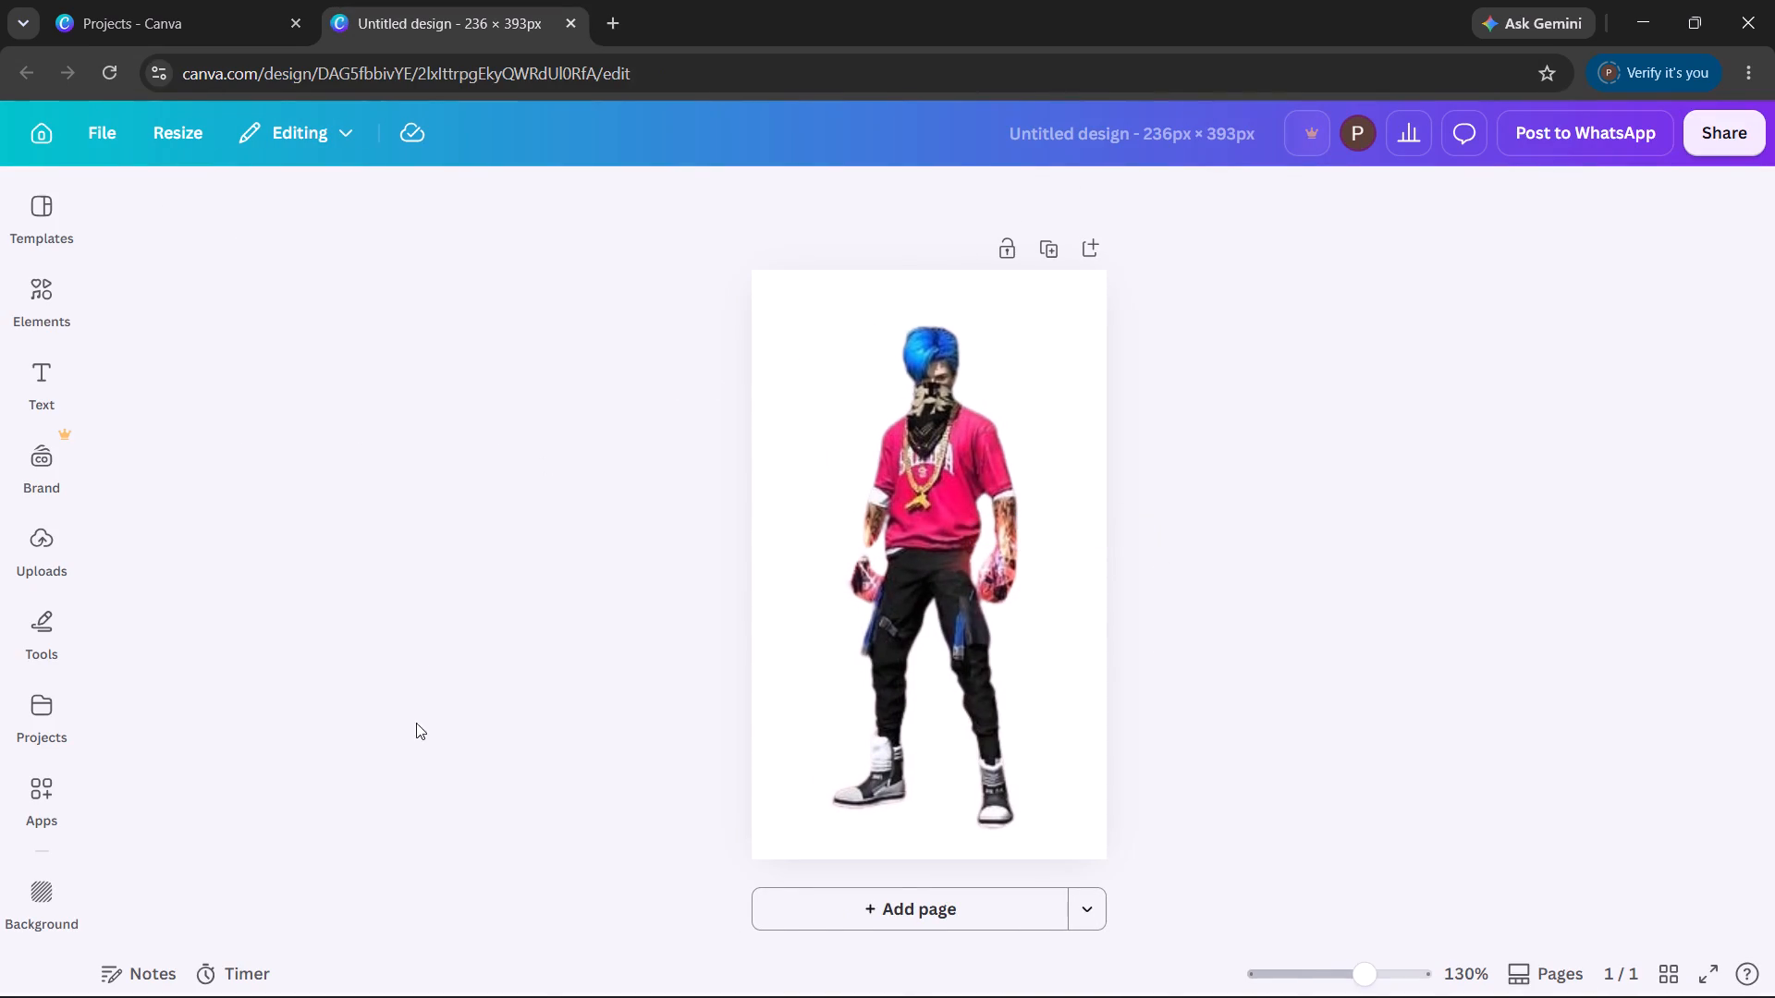
Place the uploaded image of the blue-outfit character on a black background near the page's upper-left corner.
{"action": "left_click", "coordinate": [31, 452]}
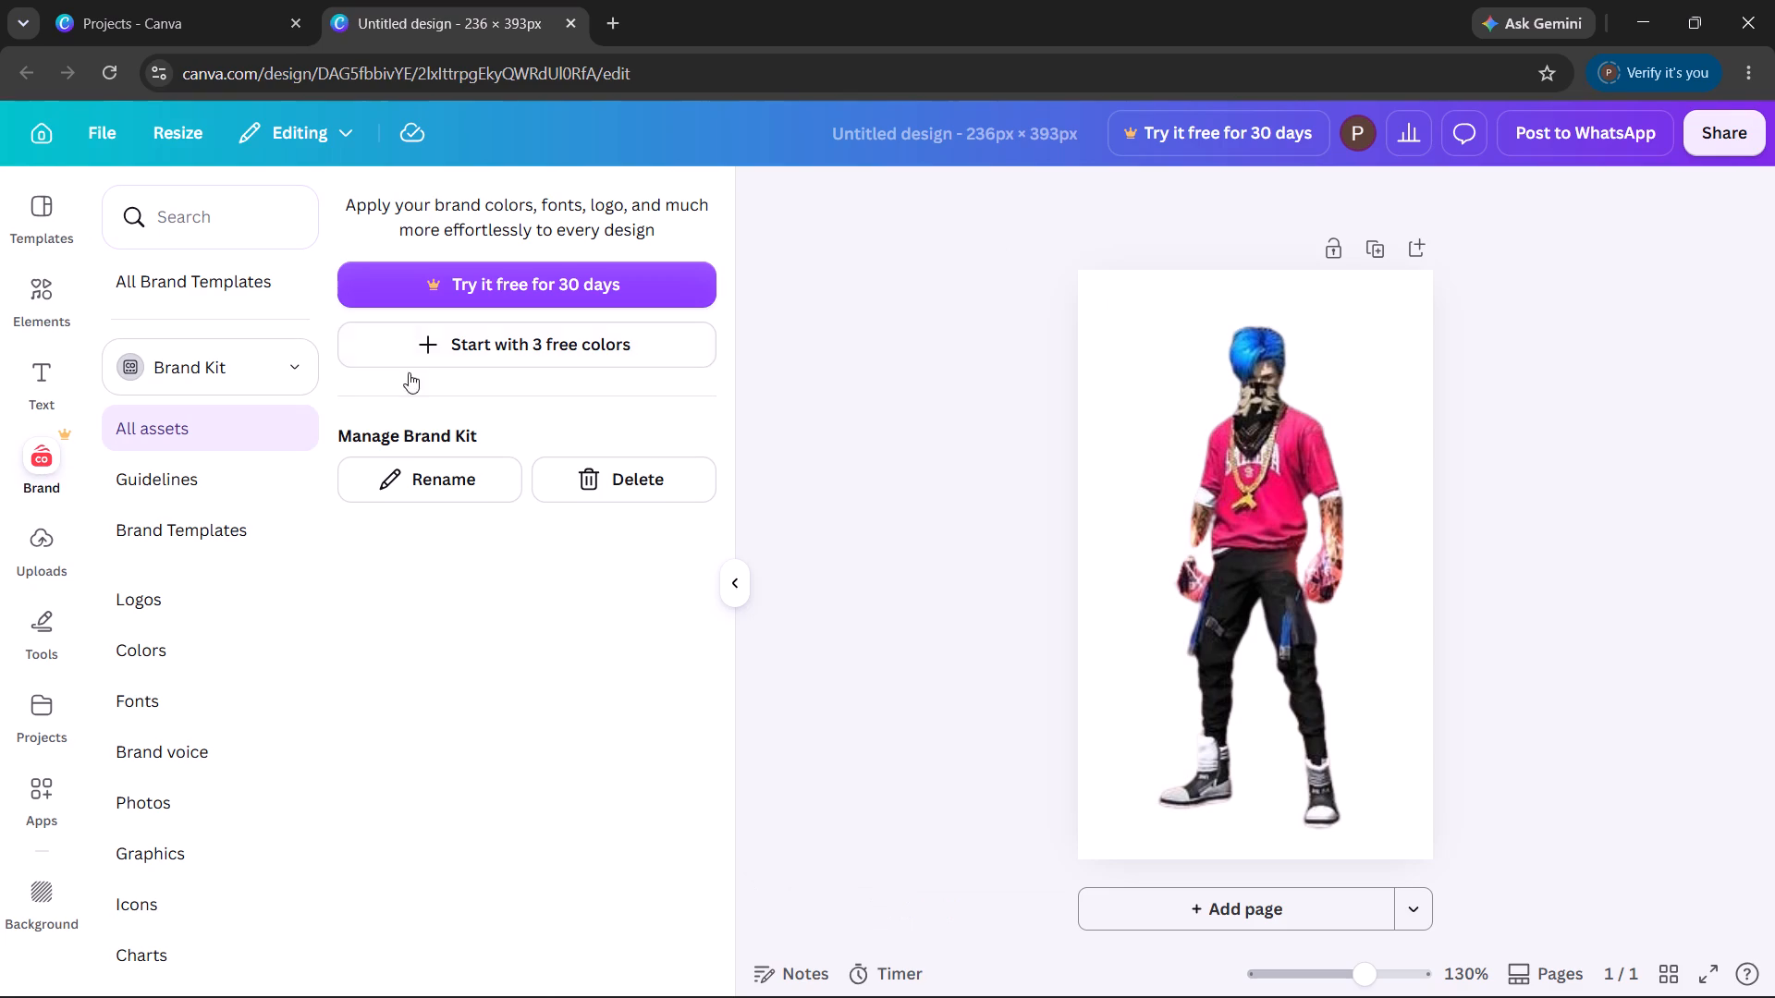
{"action": "left_click", "coordinate": [33, 553]}
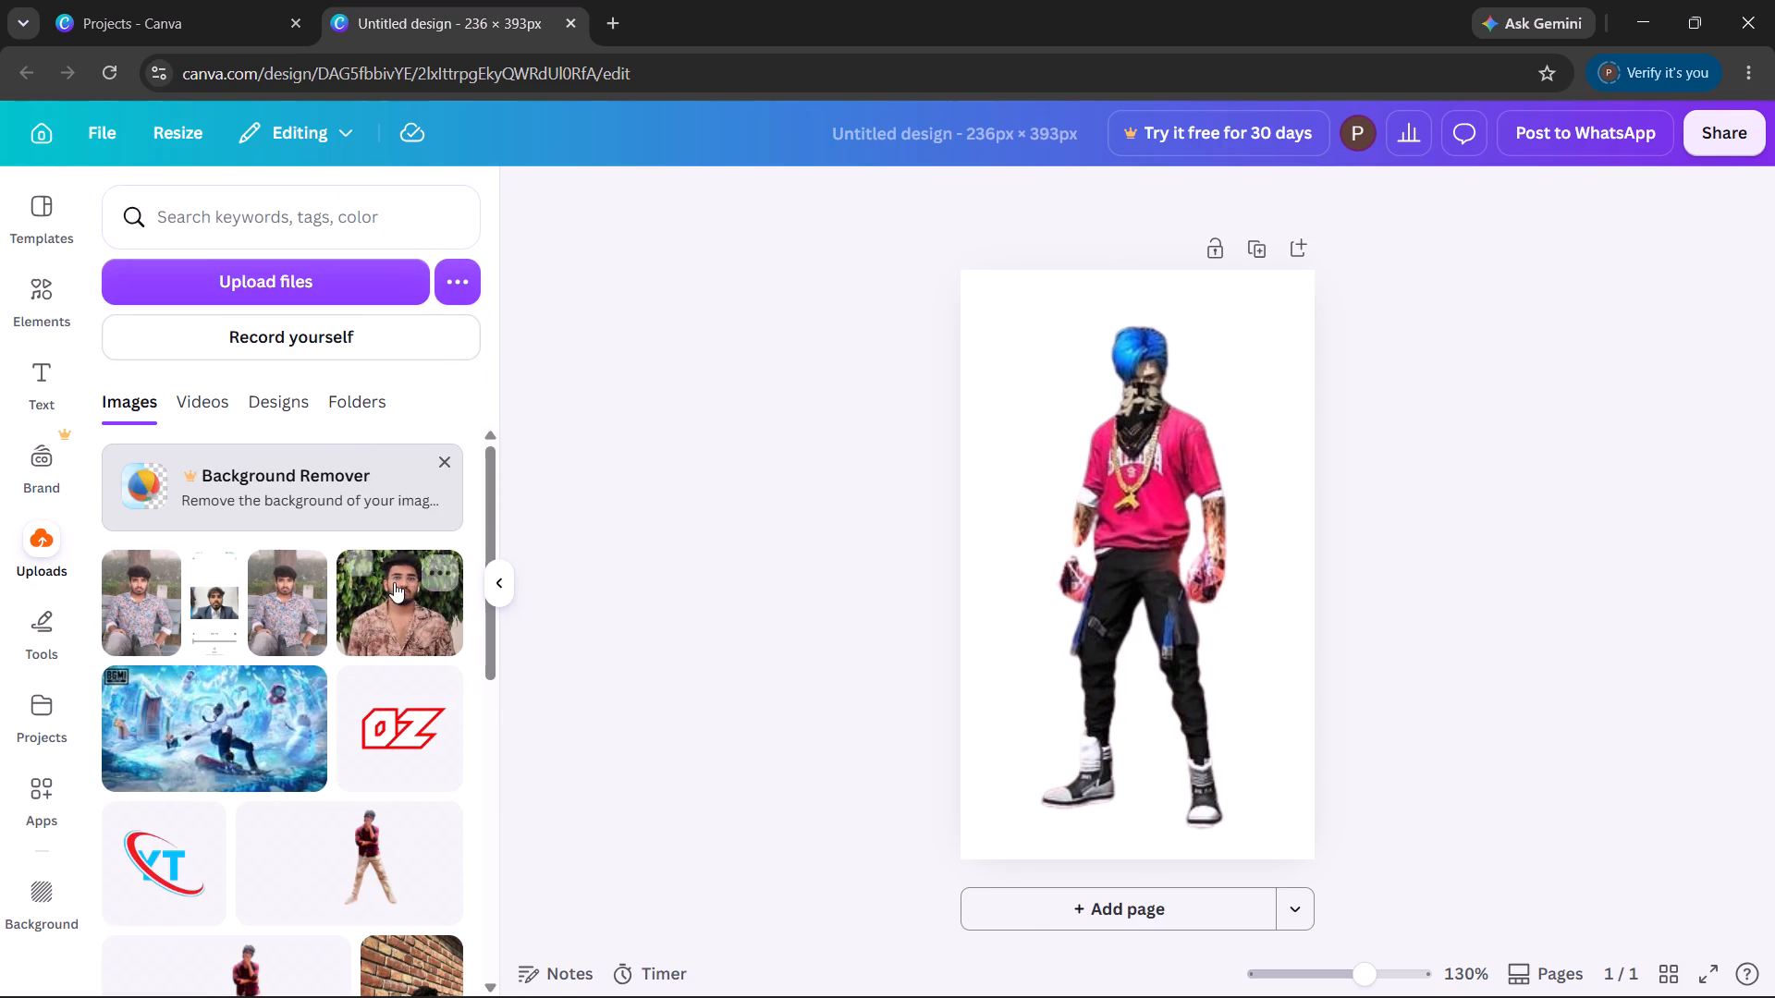
{"action": "scroll", "coordinate": [324, 661], "scroll_direction": "down", "scroll_amount": 5}
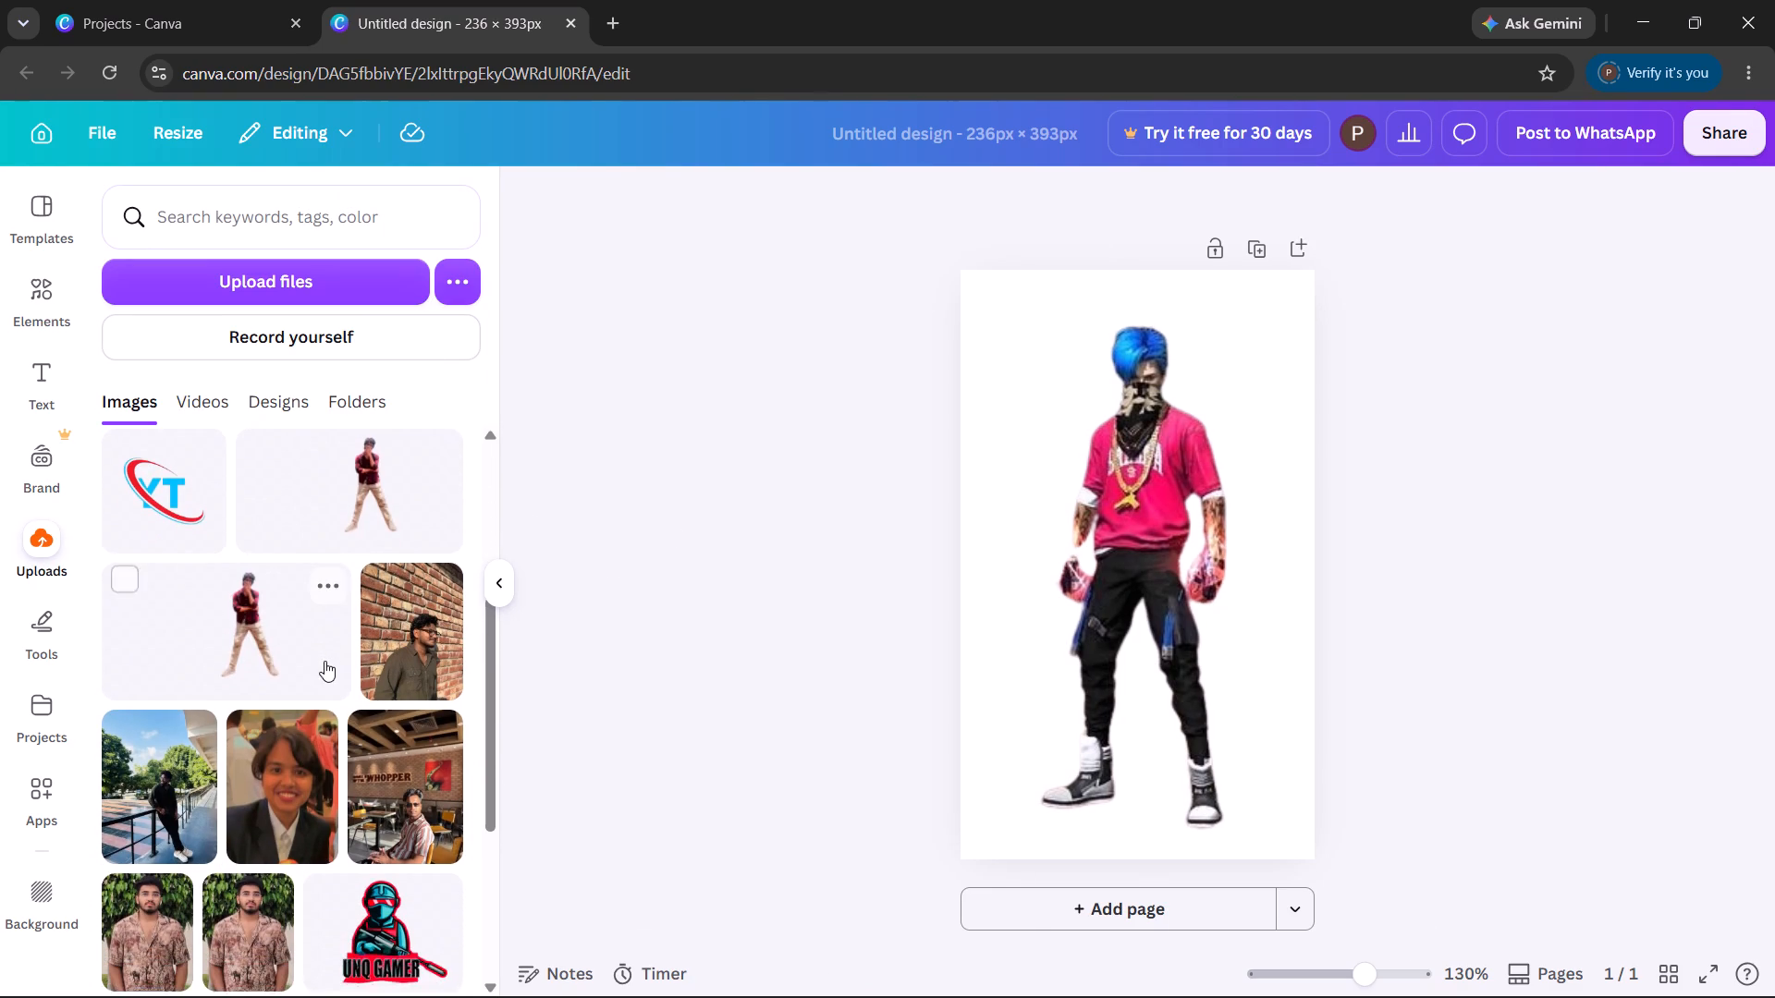
{"action": "scroll", "coordinate": [324, 661], "scroll_direction": "down", "scroll_amount": 3}
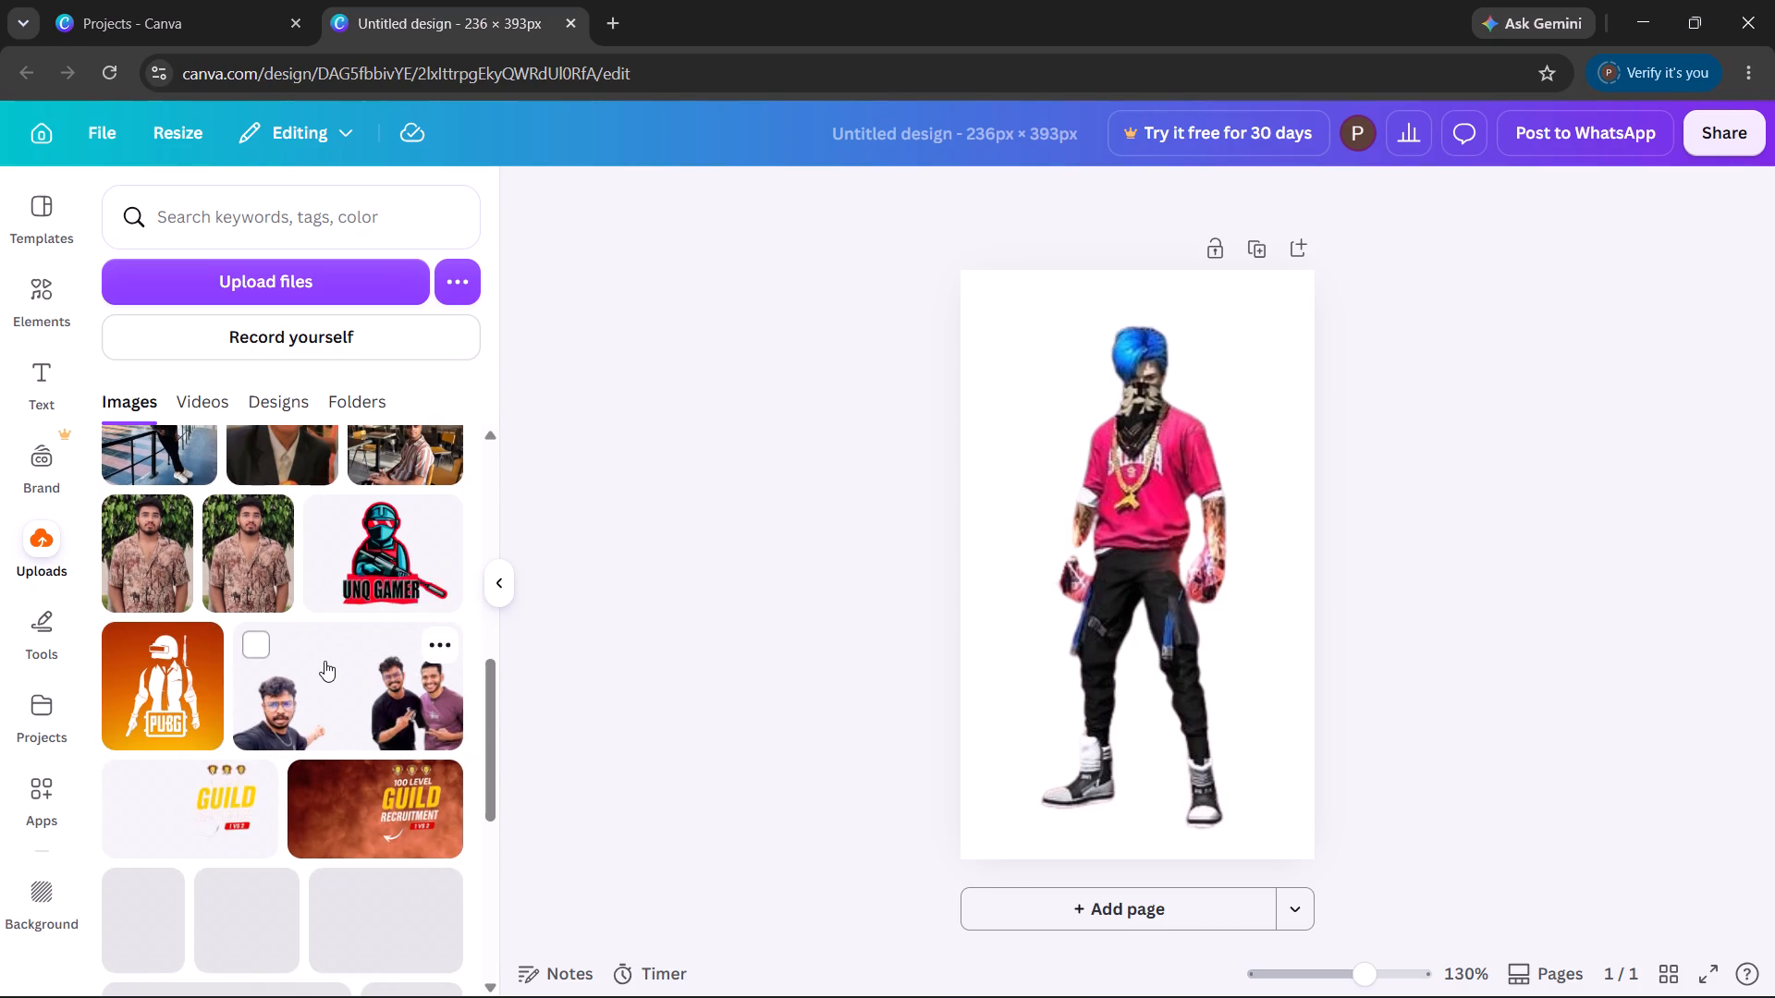
{"action": "scroll", "coordinate": [324, 661], "scroll_direction": "down", "scroll_amount": 4}
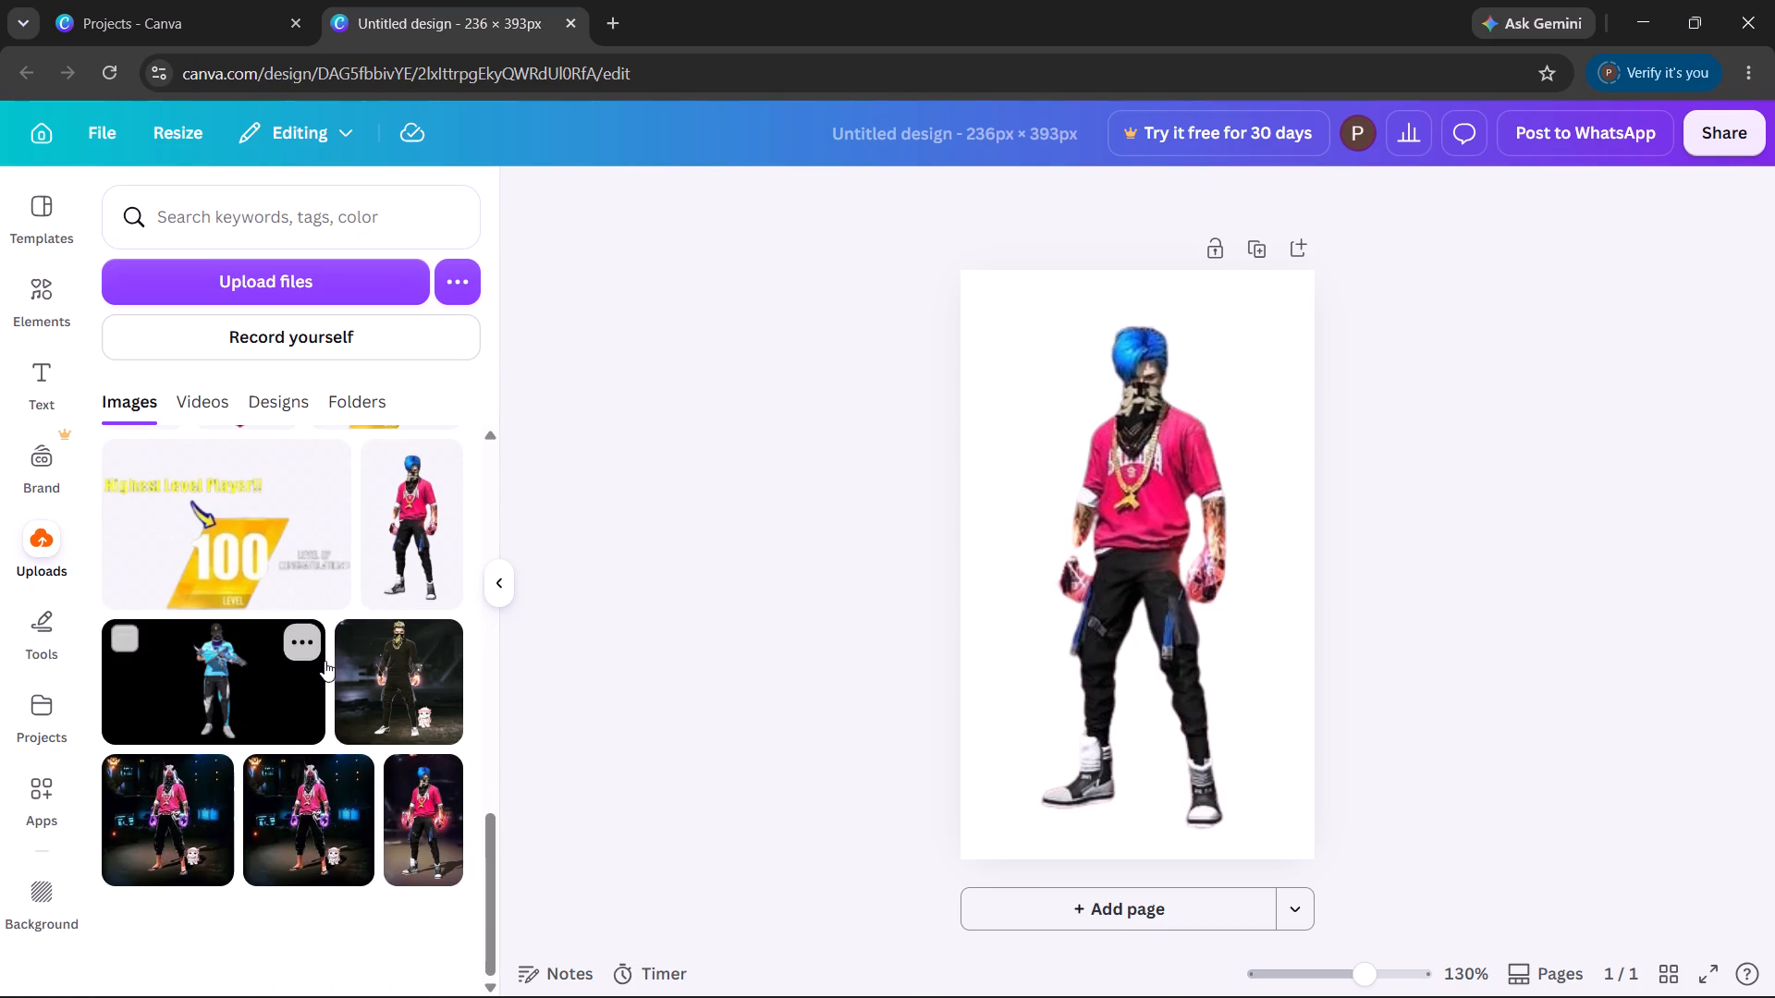
{"action": "left_click_drag", "start_coordinate": [219, 696], "coordinate": [1117, 570]}
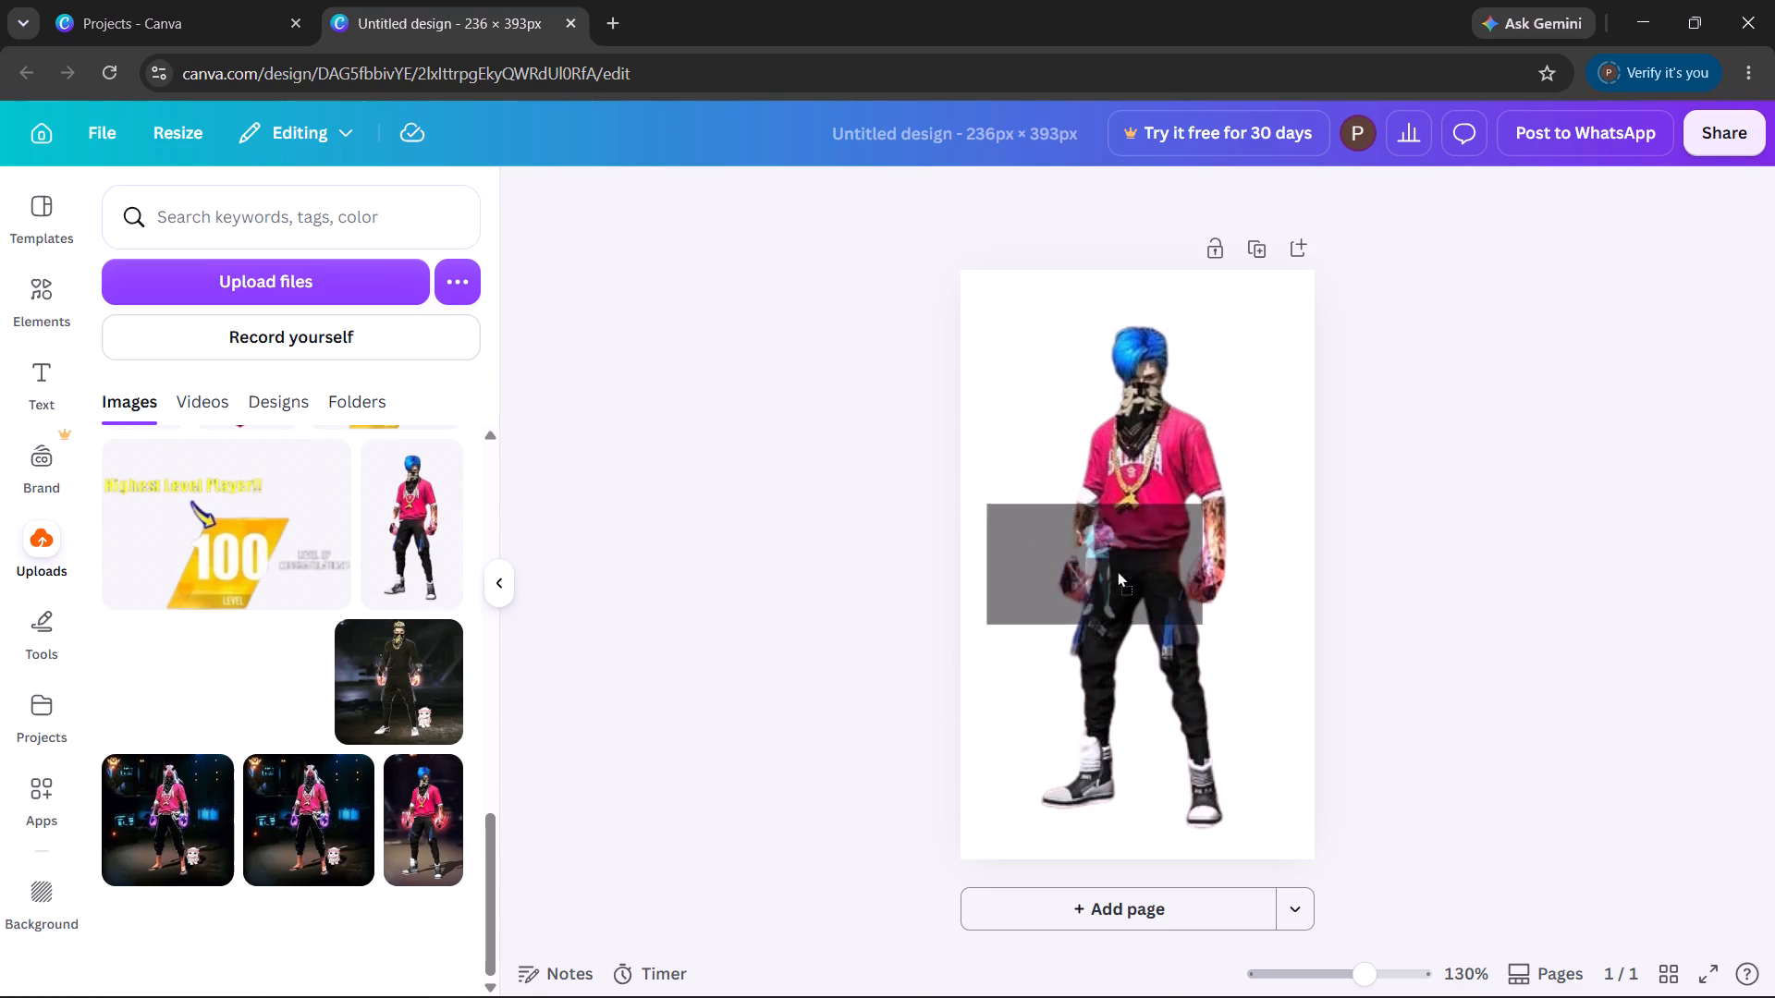
{"action": "left_click_drag", "start_coordinate": [1117, 570], "coordinate": [1086, 376]}
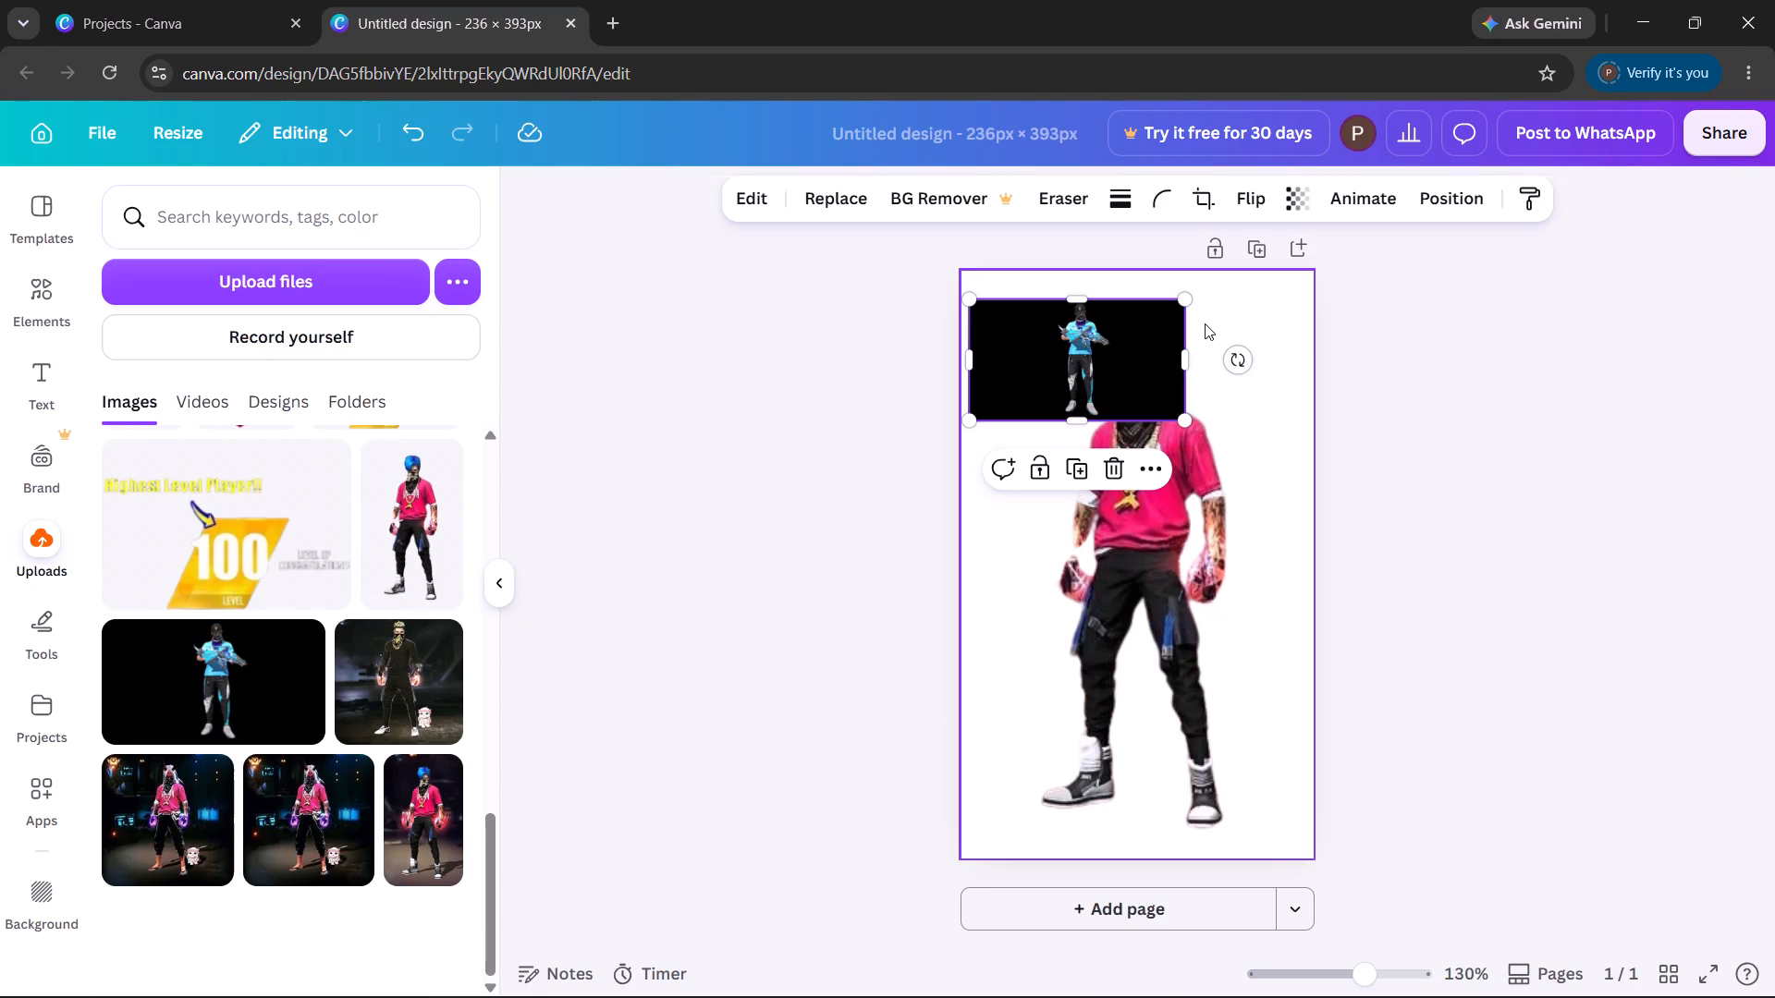
Send the black-background image backward one layer, behind the pink-shirted character.
{"action": "right_click", "coordinate": [1134, 368]}
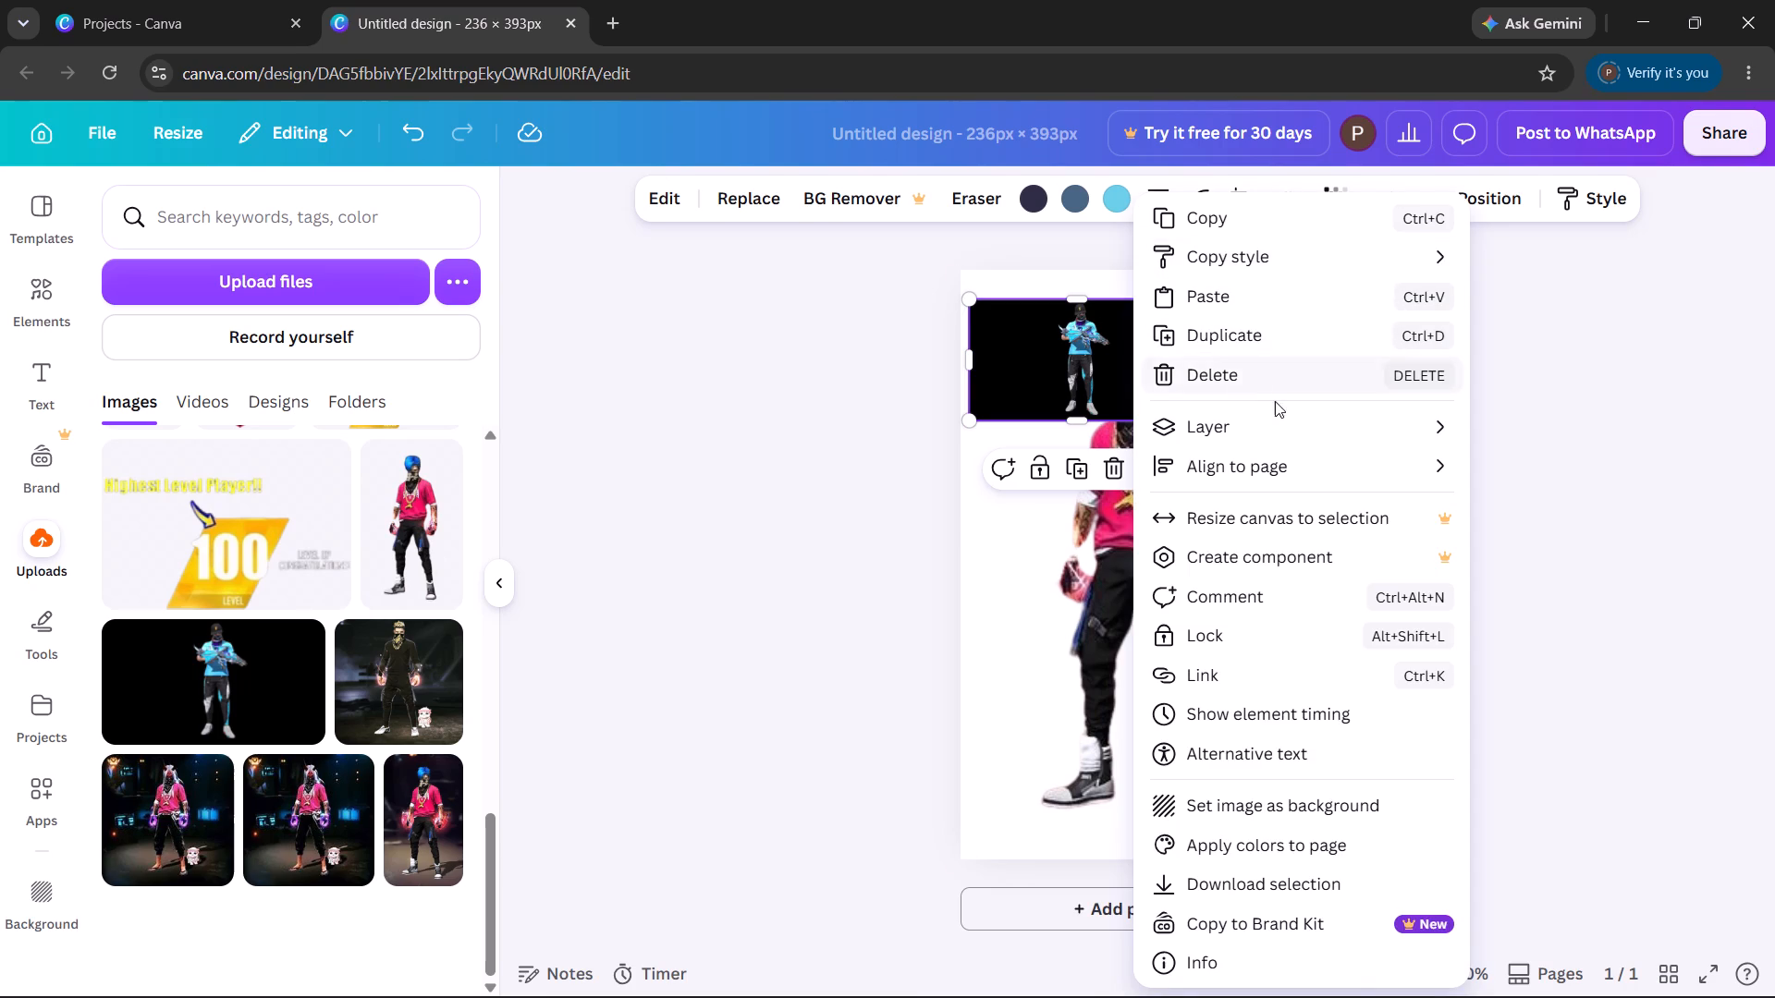
{"action": "left_click", "coordinate": [1263, 427]}
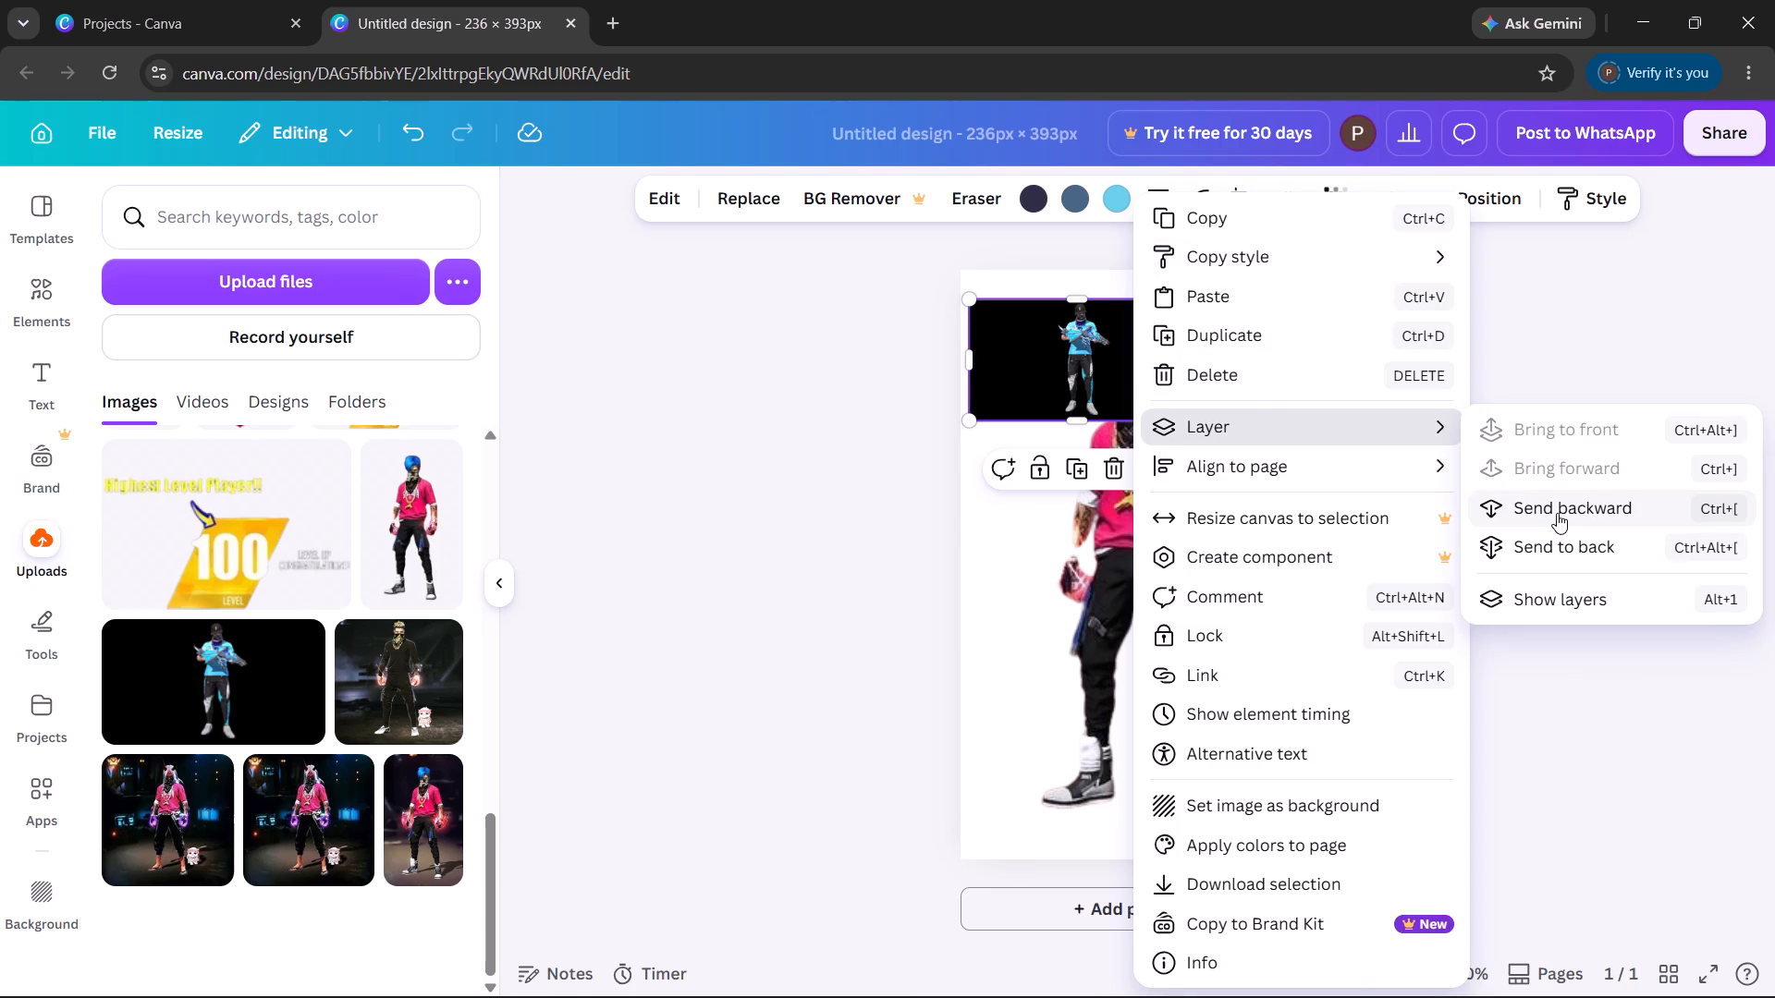
{"action": "left_click", "coordinate": [1555, 512]}
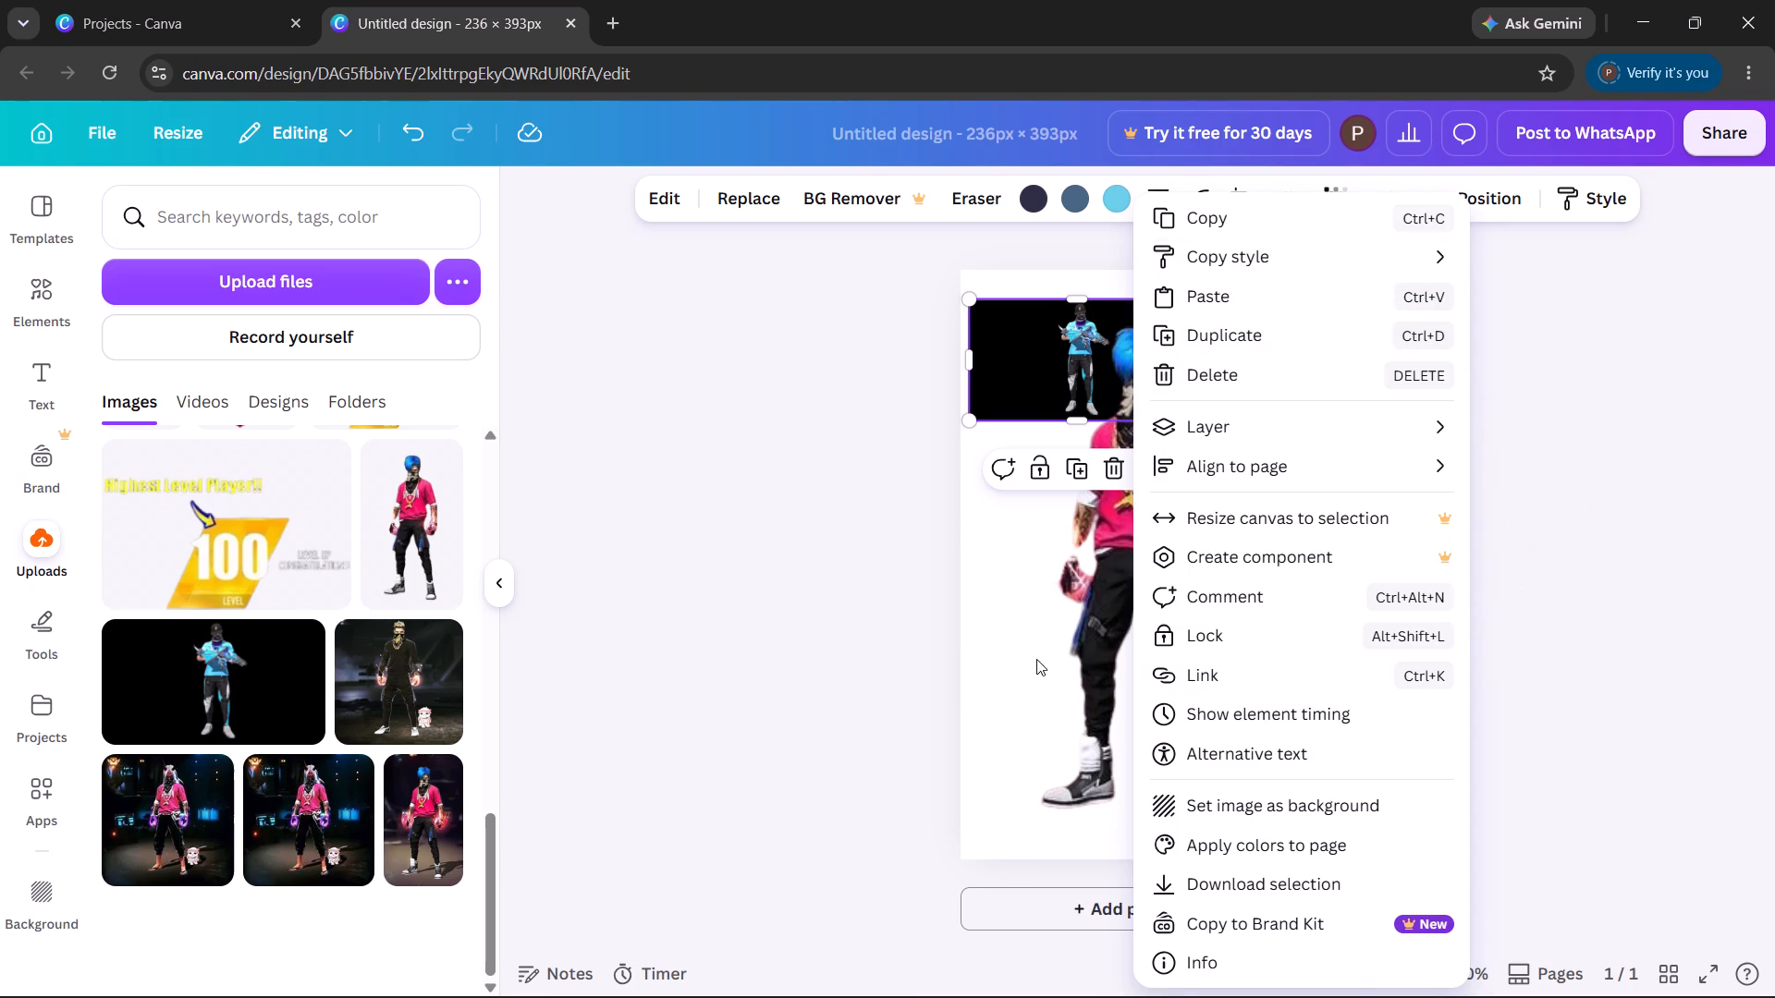
{"action": "left_click", "coordinate": [1034, 627]}
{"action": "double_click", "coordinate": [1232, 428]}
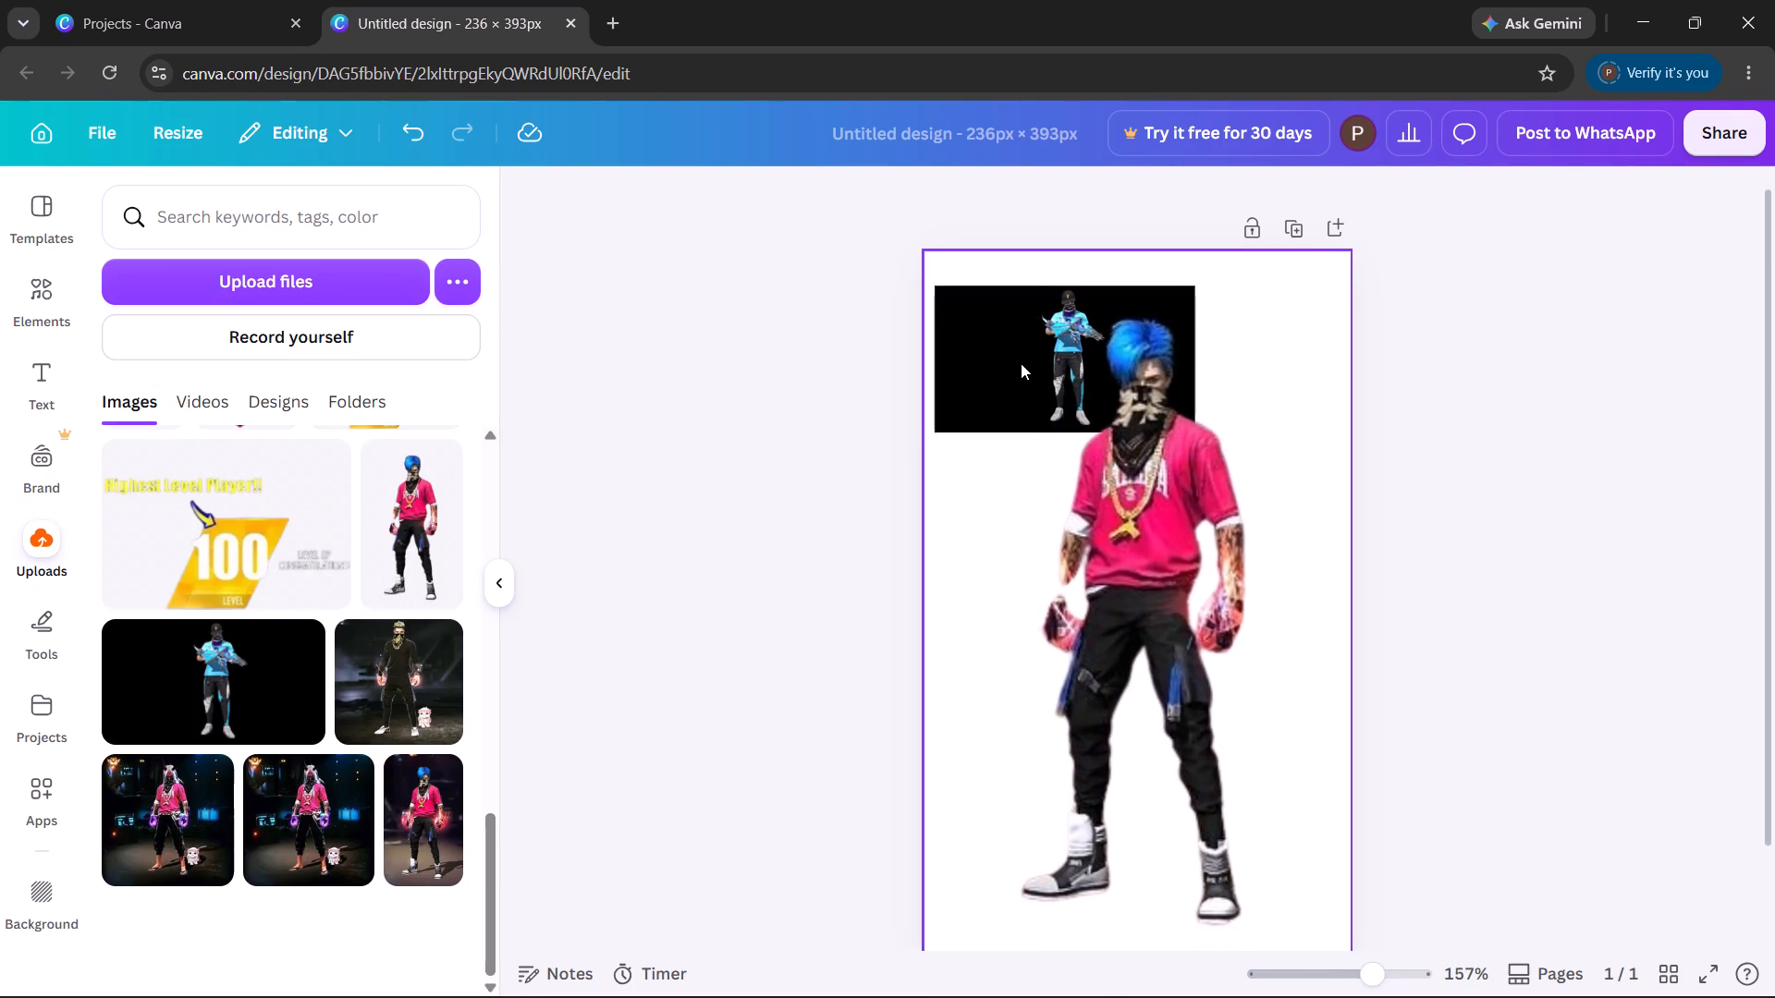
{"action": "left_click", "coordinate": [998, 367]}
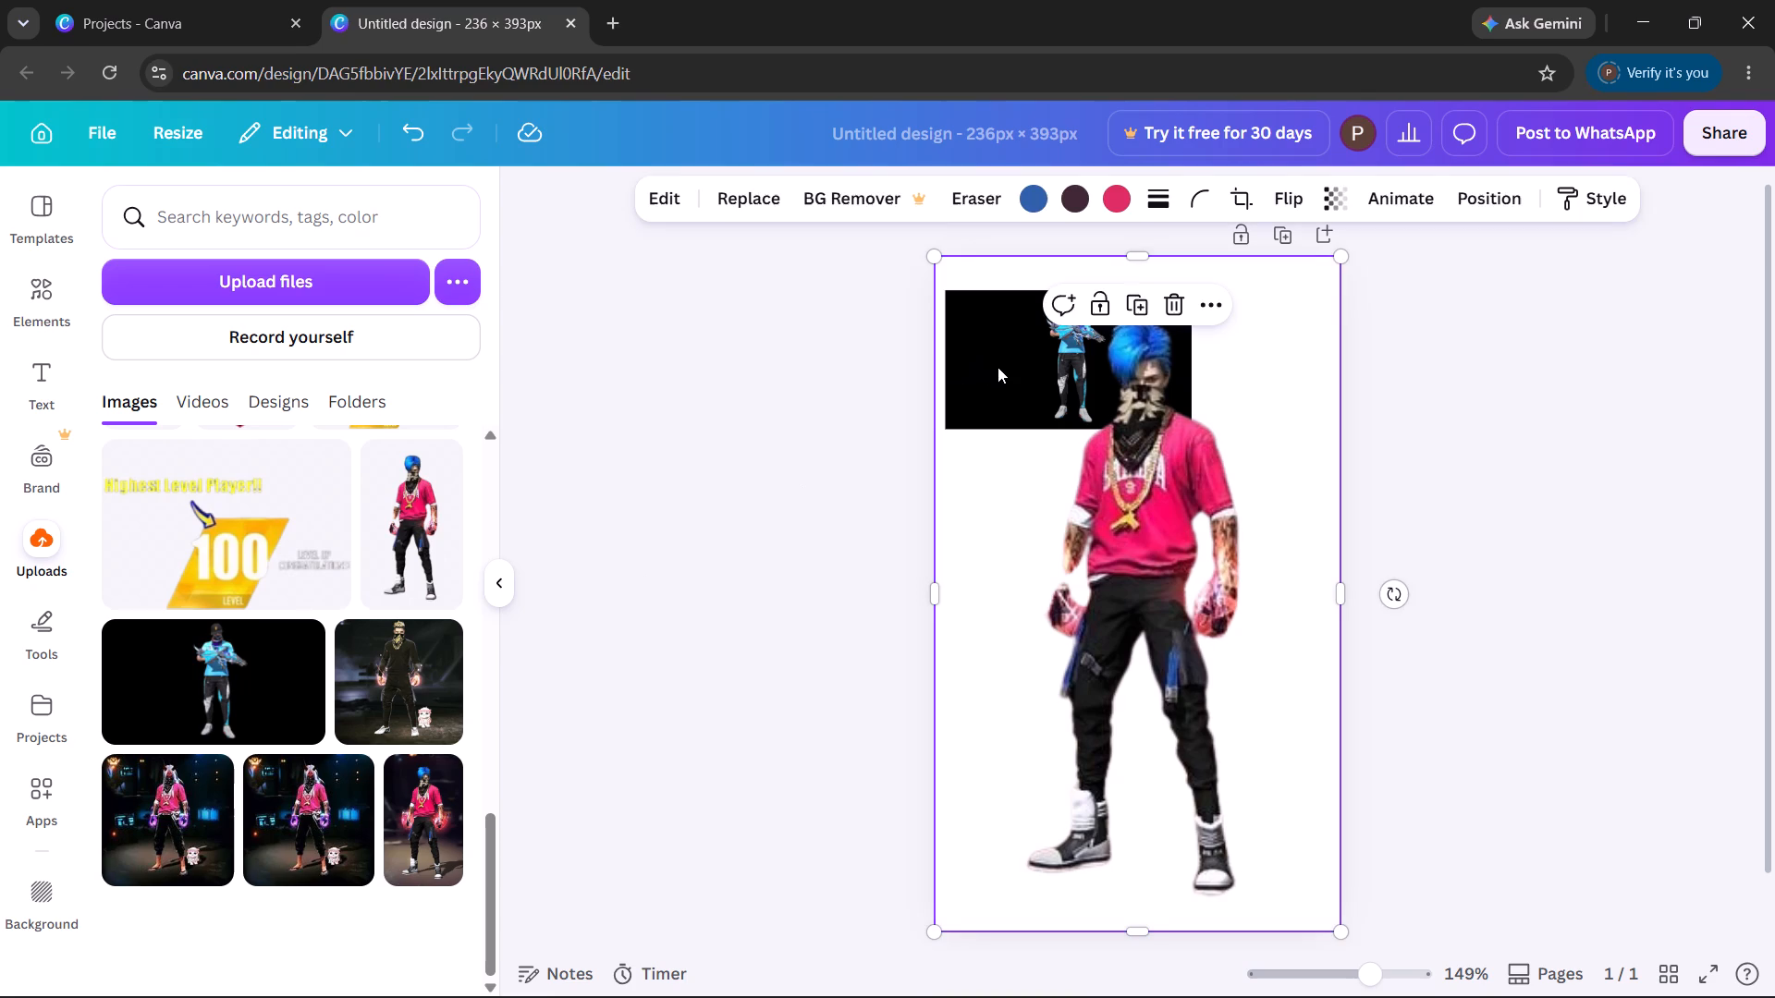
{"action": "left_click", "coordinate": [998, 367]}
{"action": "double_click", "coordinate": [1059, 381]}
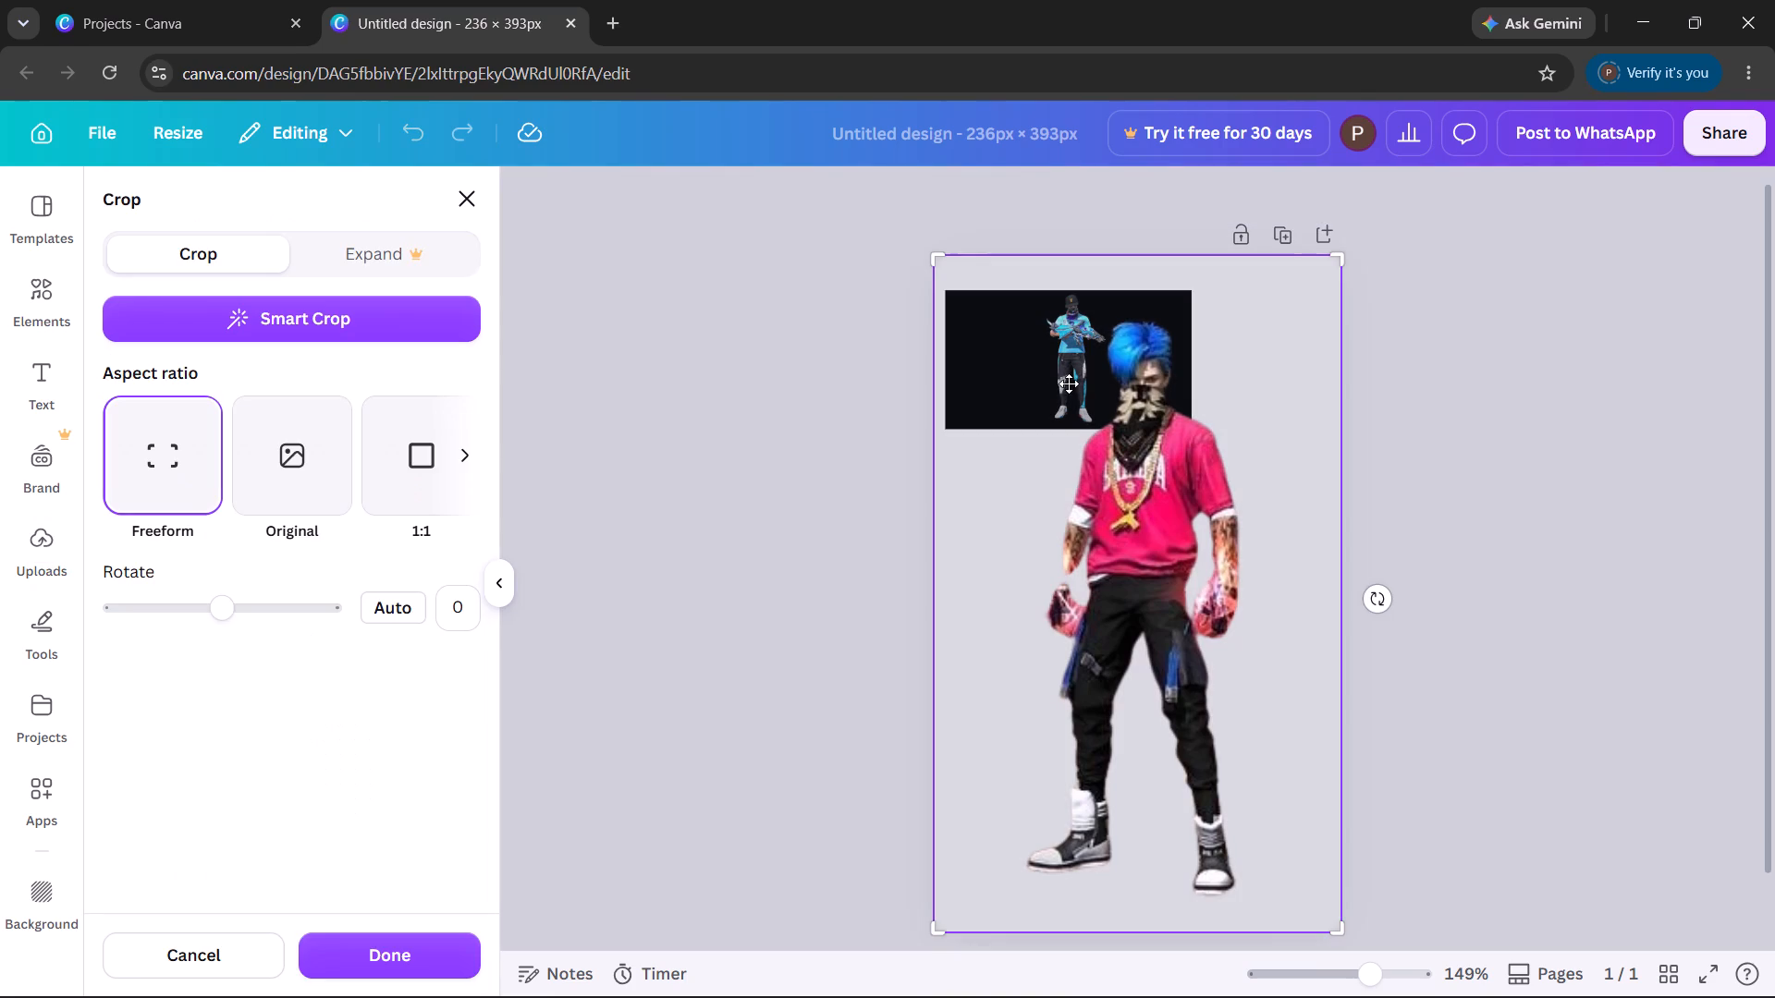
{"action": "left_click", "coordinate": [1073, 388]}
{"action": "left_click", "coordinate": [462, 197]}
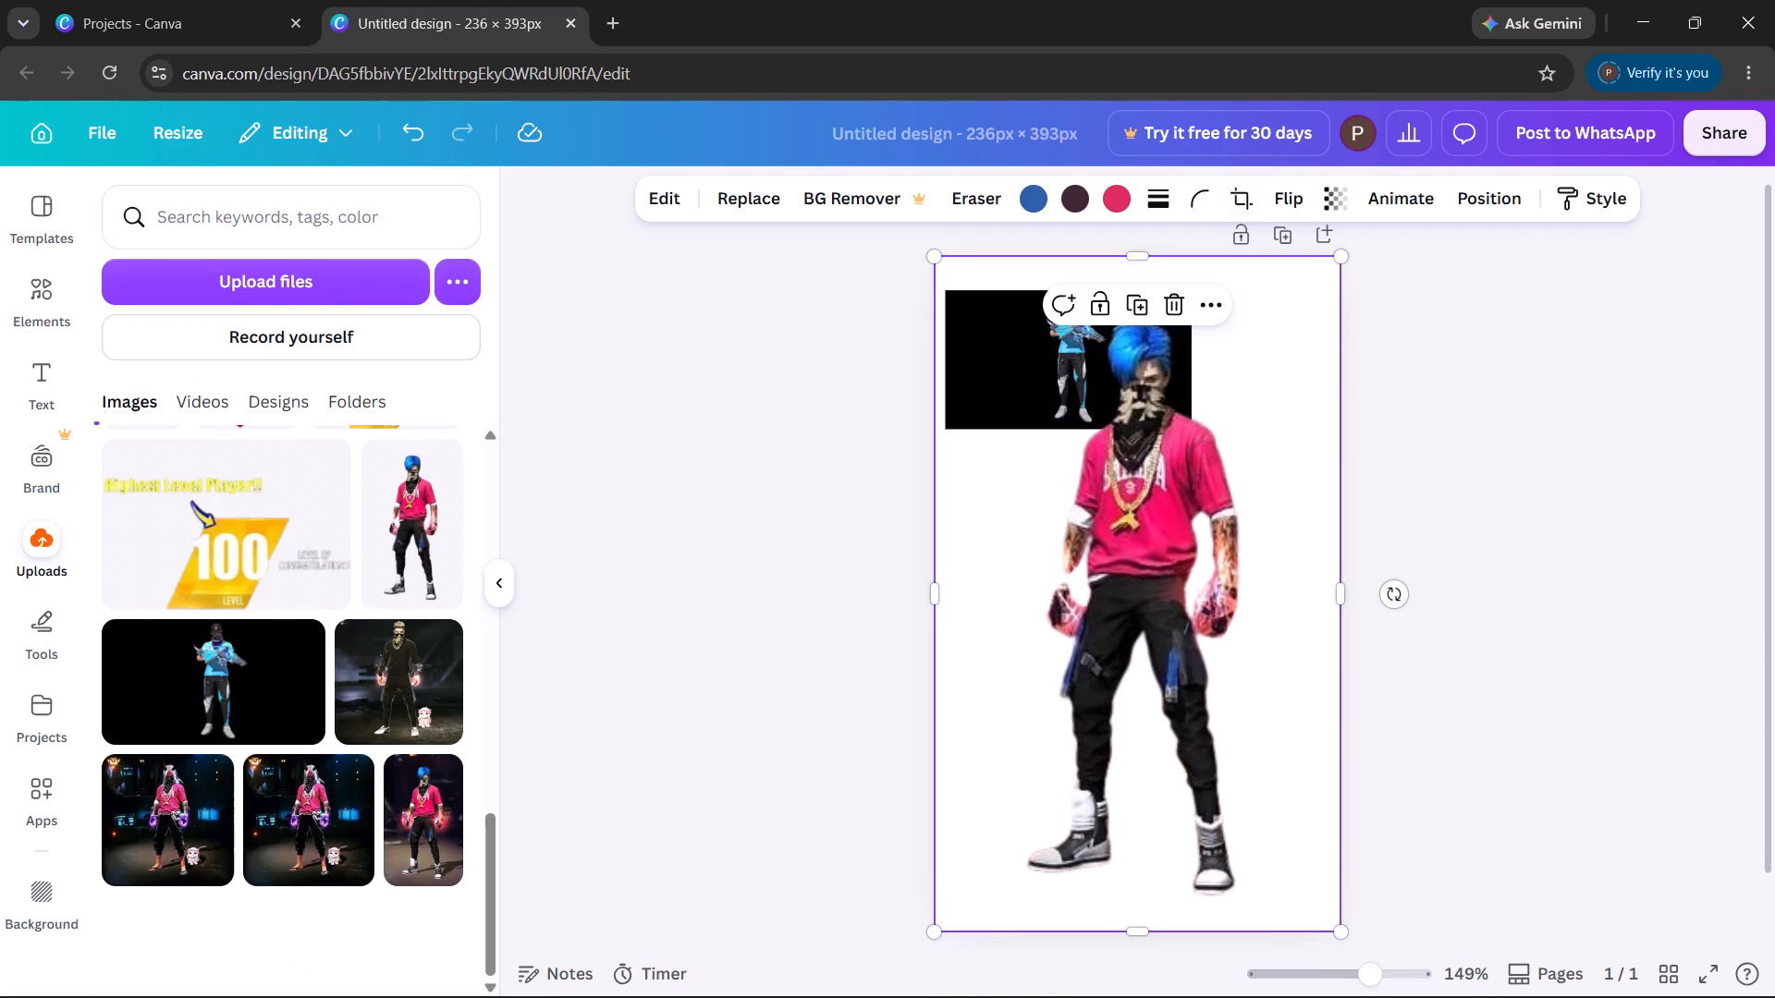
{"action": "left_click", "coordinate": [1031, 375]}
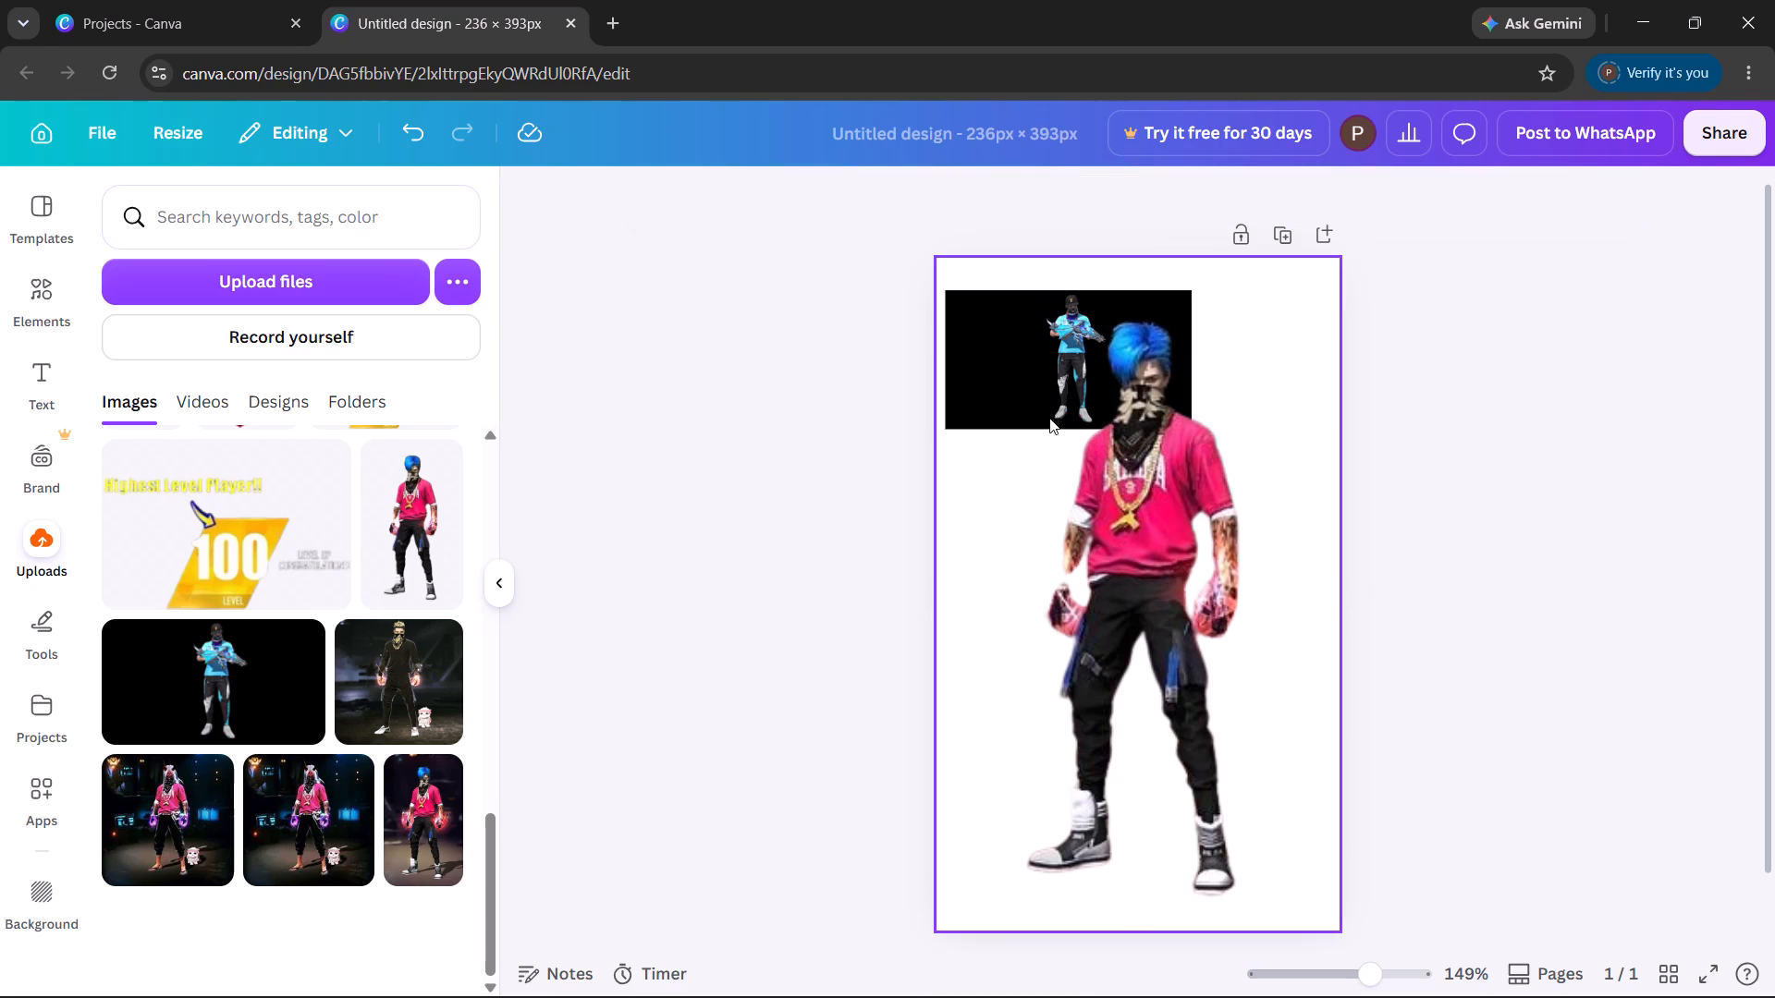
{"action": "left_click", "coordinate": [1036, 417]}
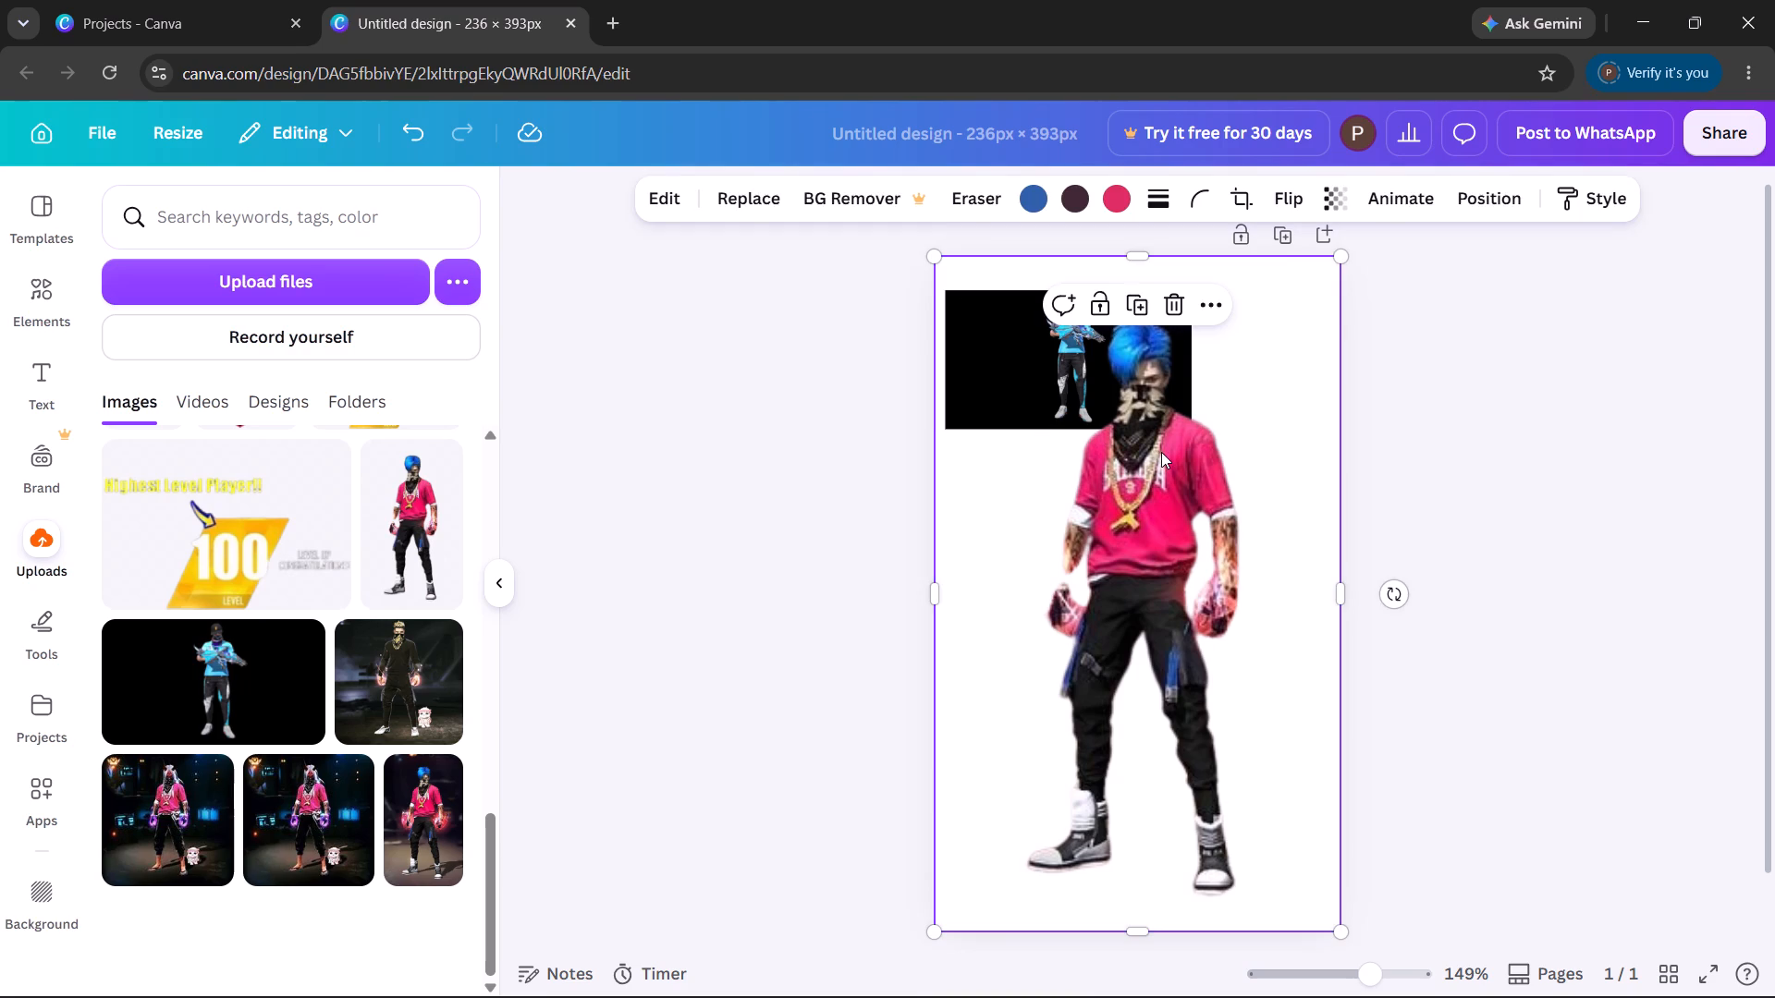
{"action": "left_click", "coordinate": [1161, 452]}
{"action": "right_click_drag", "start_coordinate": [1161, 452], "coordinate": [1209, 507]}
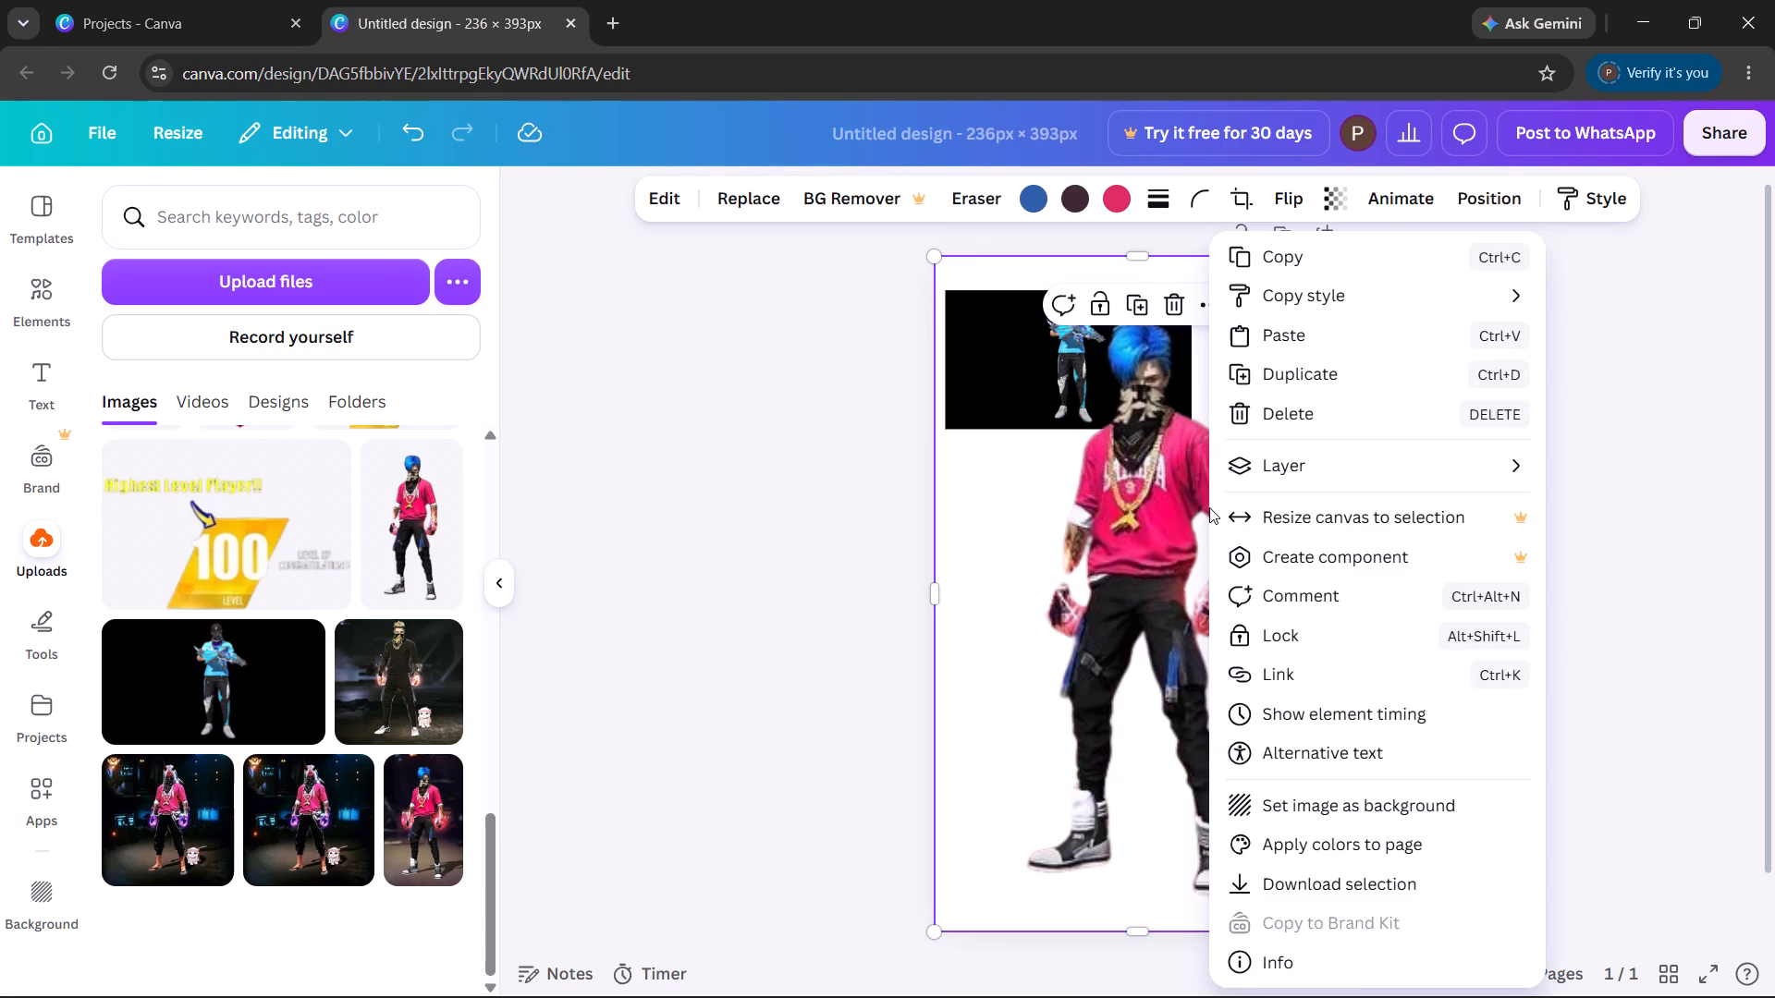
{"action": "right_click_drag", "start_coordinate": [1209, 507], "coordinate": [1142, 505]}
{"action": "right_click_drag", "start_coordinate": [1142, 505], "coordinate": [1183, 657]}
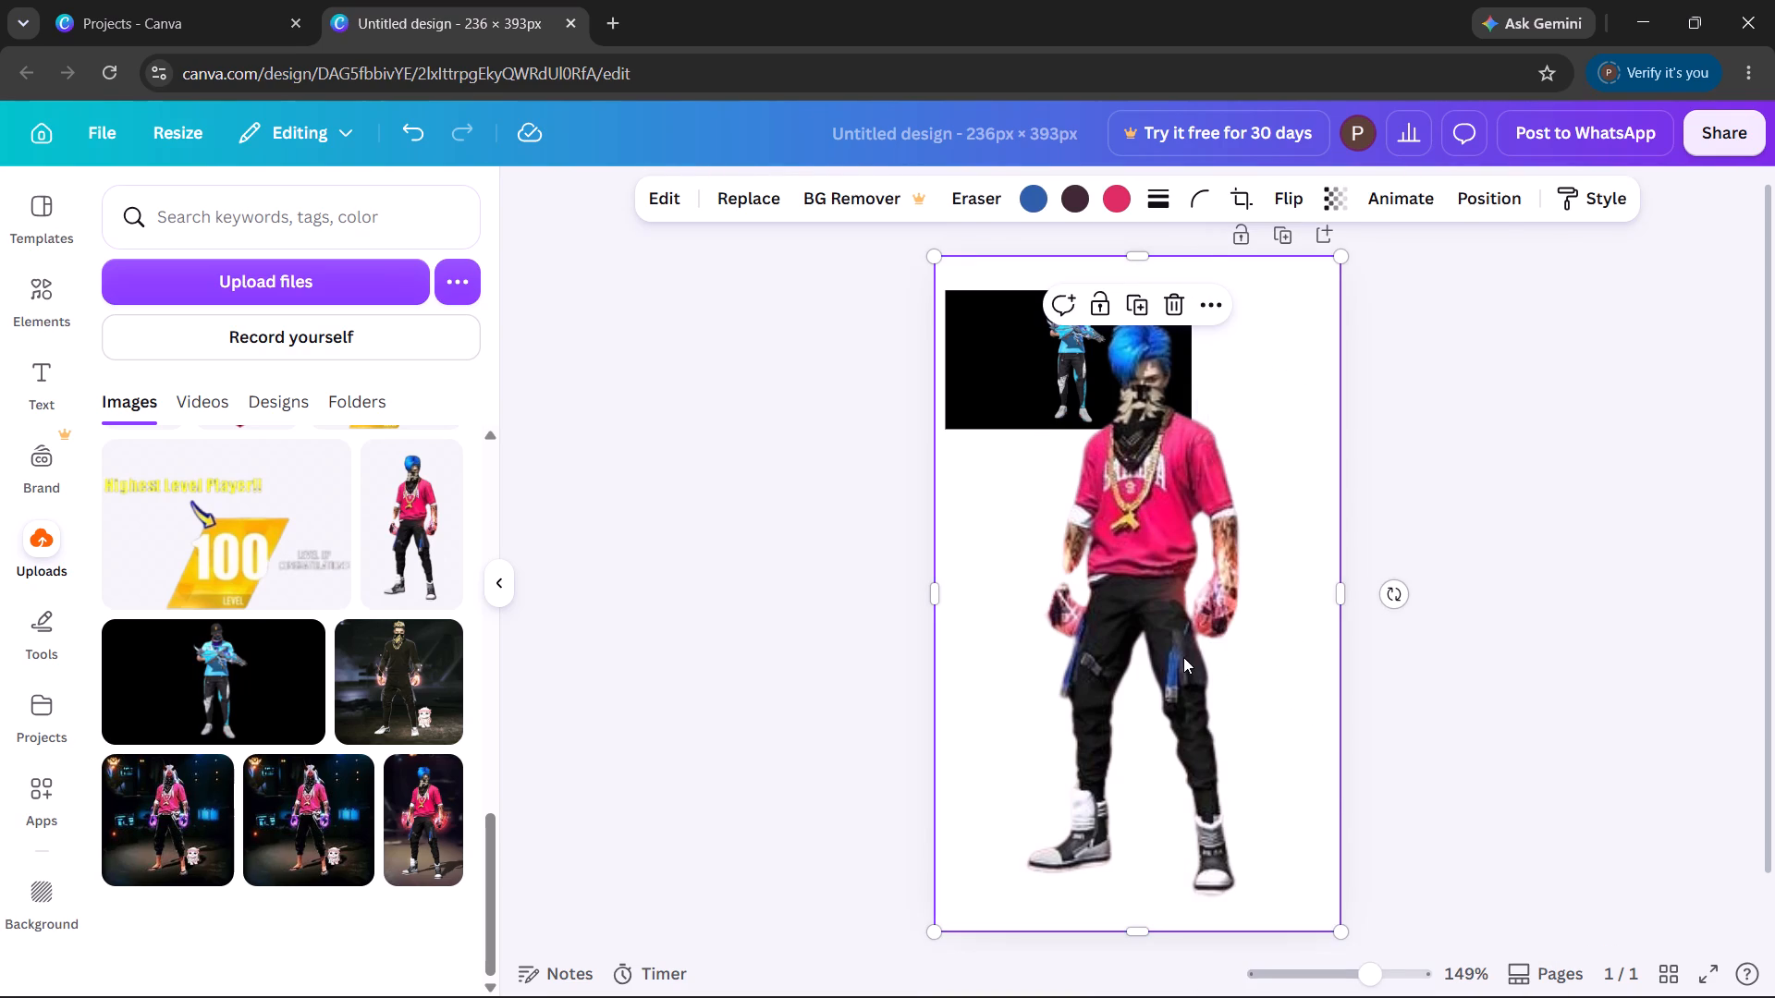
Crop the pink-shirted character image to a 1:1 aspect ratio.
{"action": "double_click", "coordinate": [979, 383]}
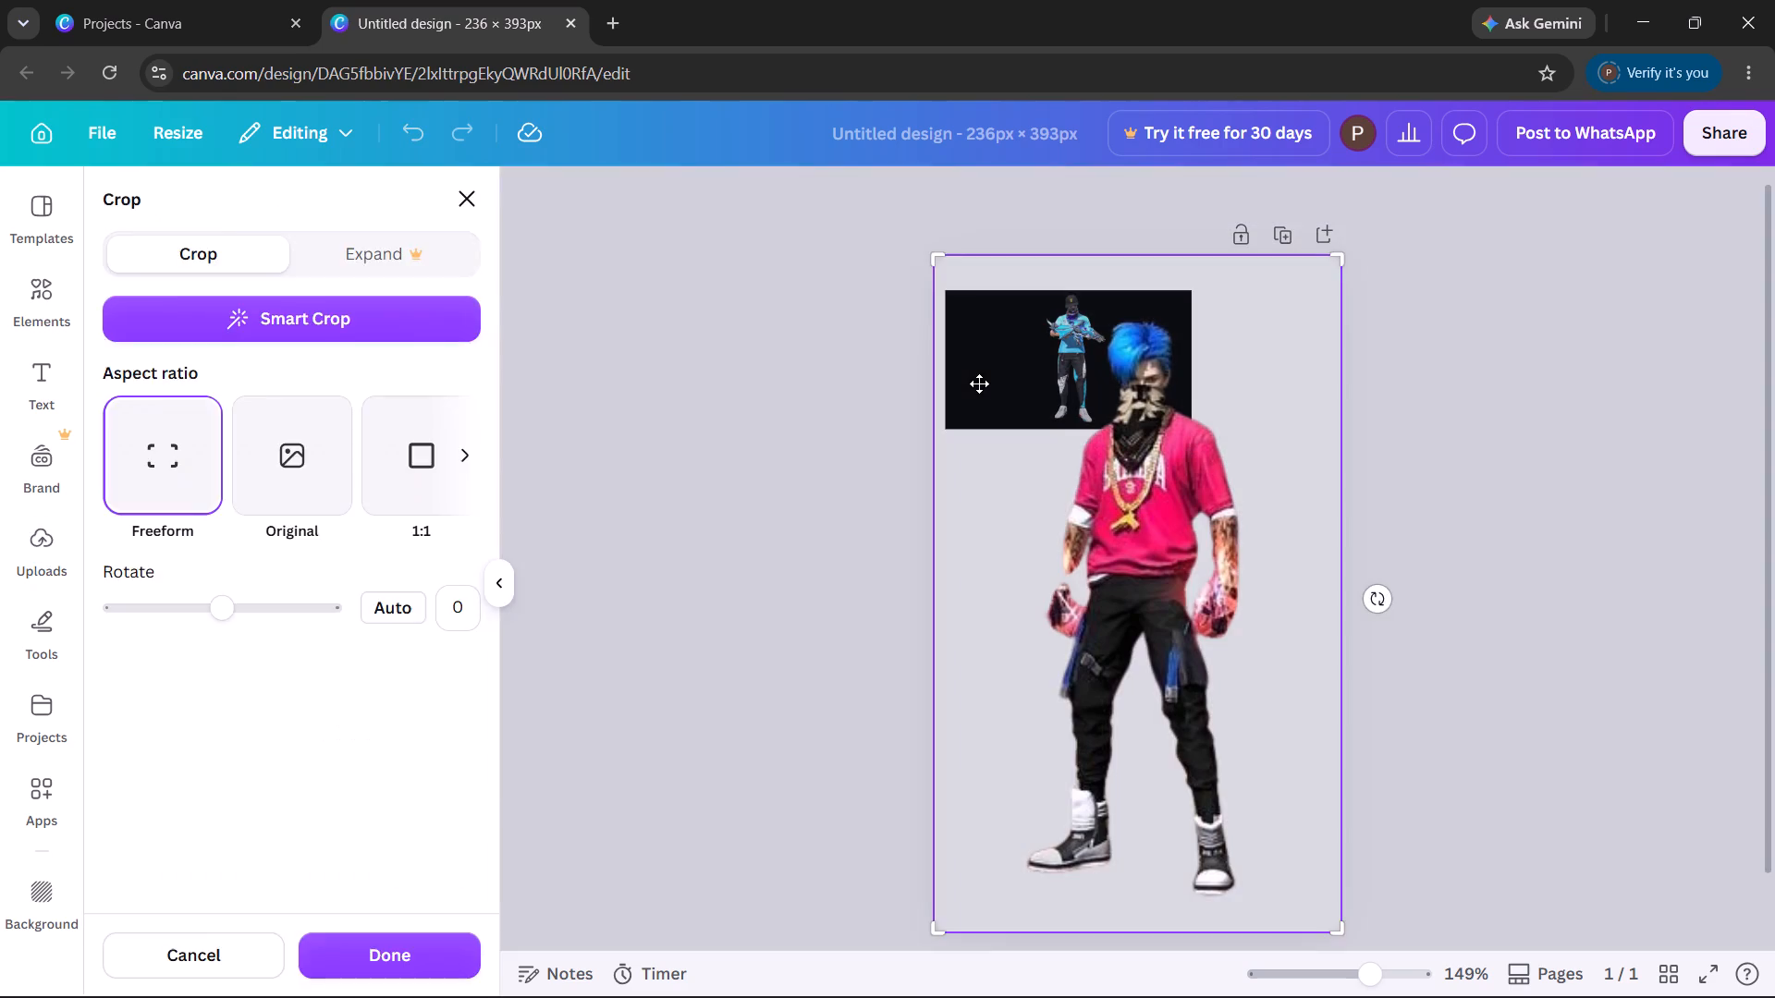
{"action": "left_click", "coordinate": [979, 383]}
{"action": "double_click", "coordinate": [979, 383]}
{"action": "left_click", "coordinate": [293, 409]}
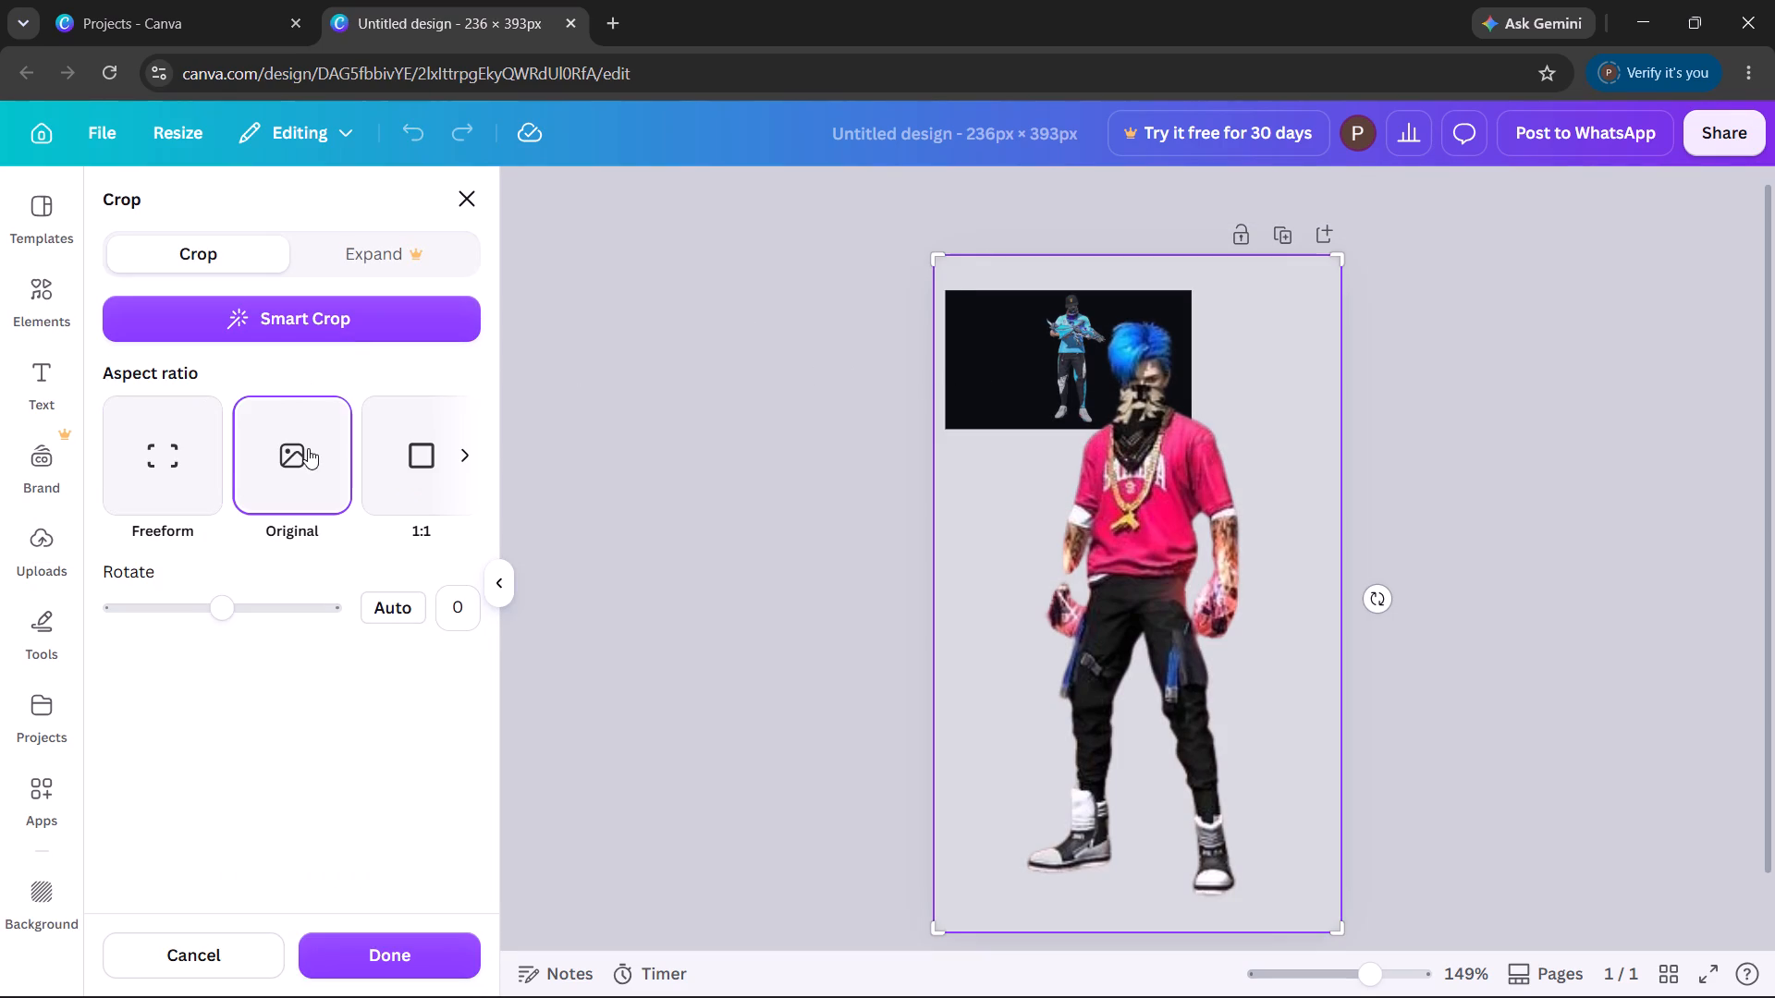
{"action": "left_click", "coordinate": [427, 470]}
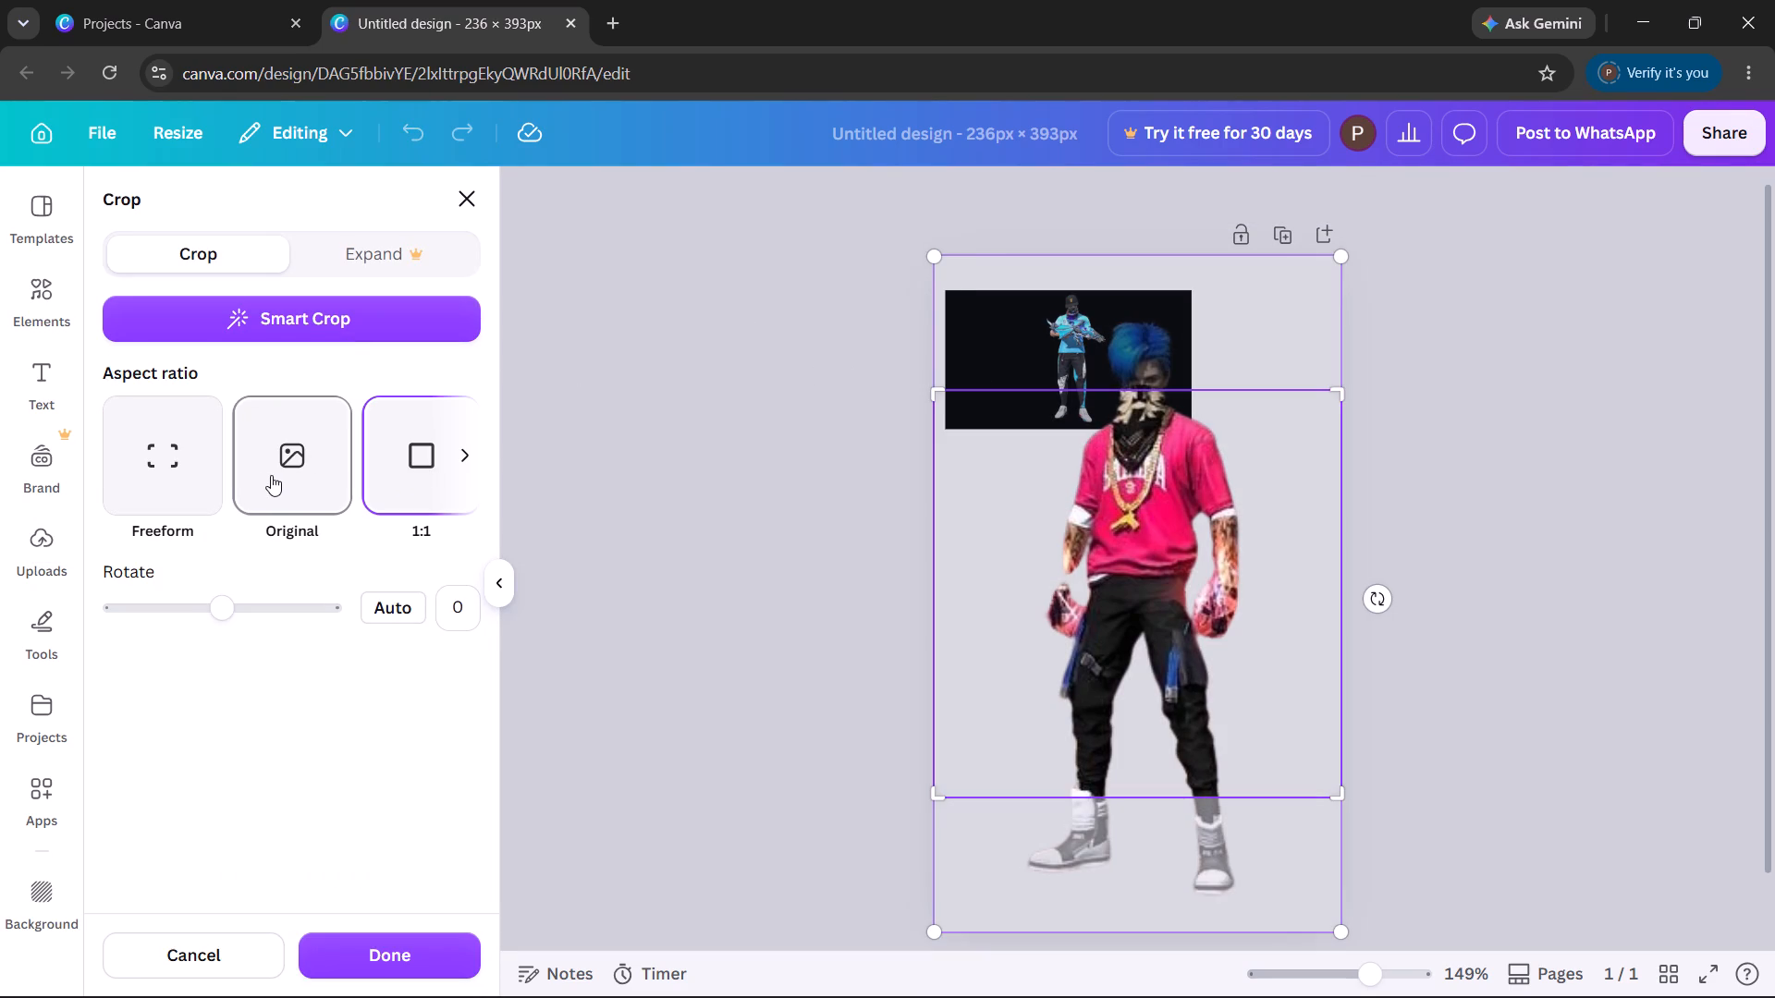
{"action": "left_click", "coordinate": [202, 468]}
{"action": "left_click", "coordinate": [614, 433]}
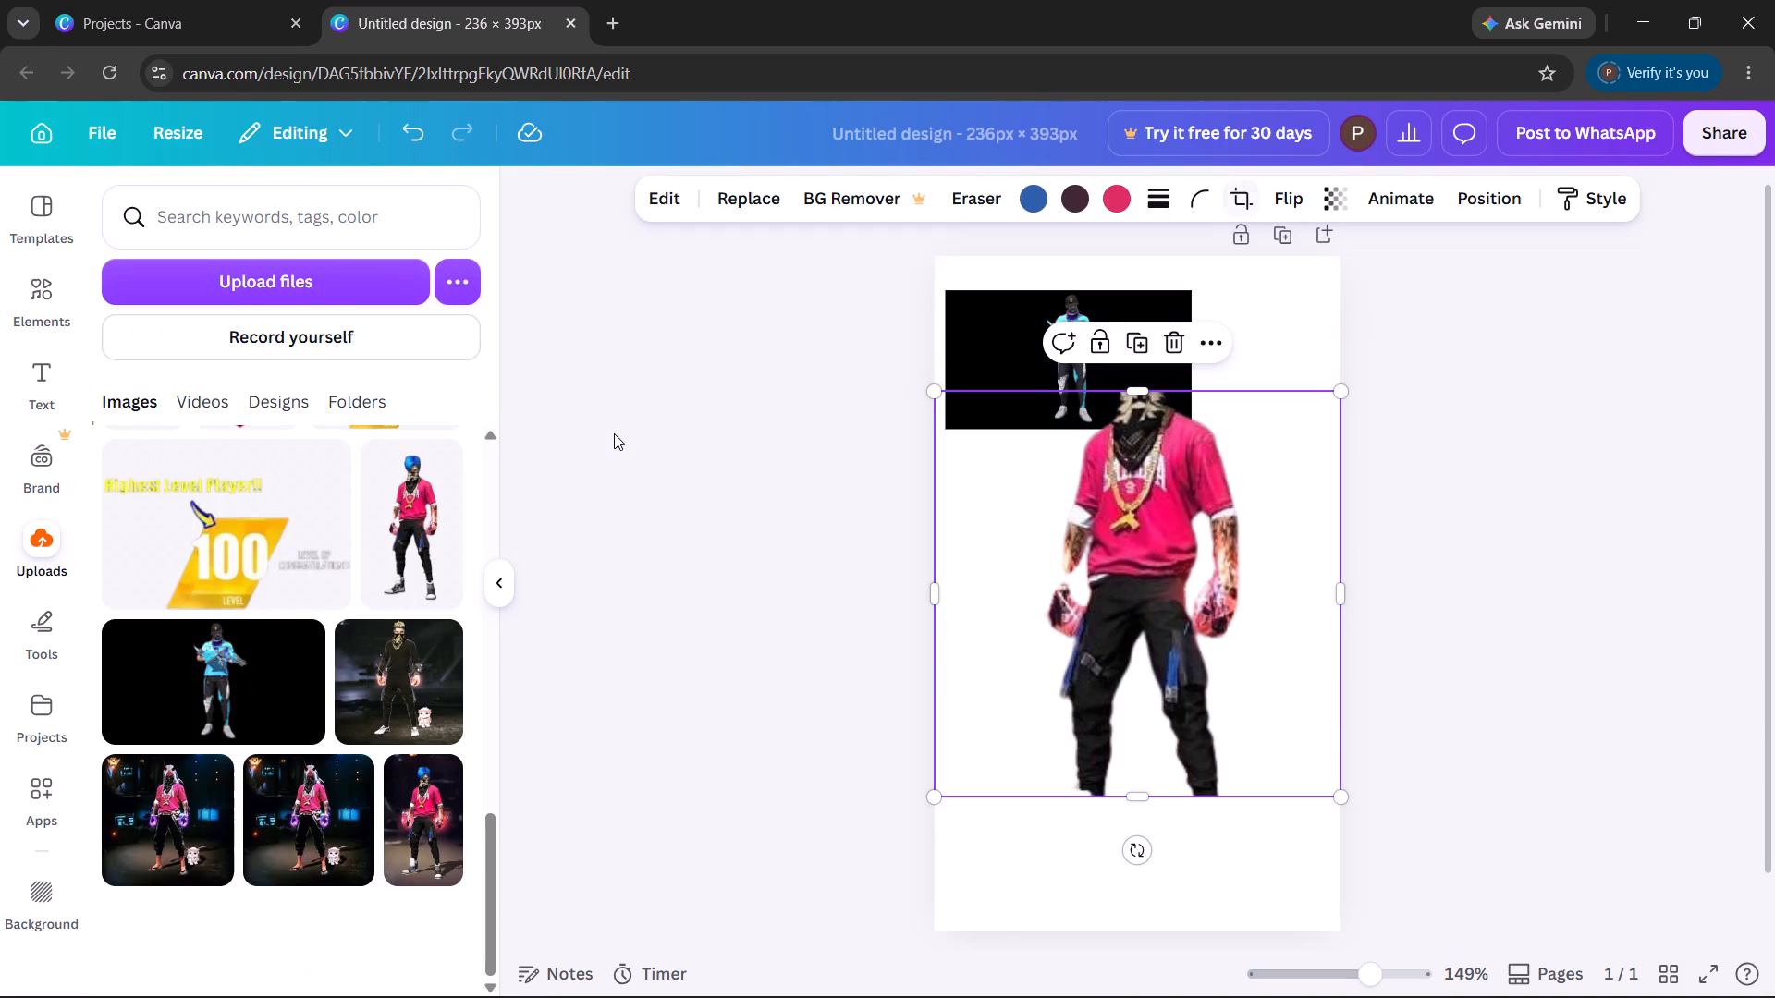
Try several photo colors in place of the cropped character's blue, from black to dark red, and settle on the bright pink.
{"action": "left_click", "coordinate": [1046, 208]}
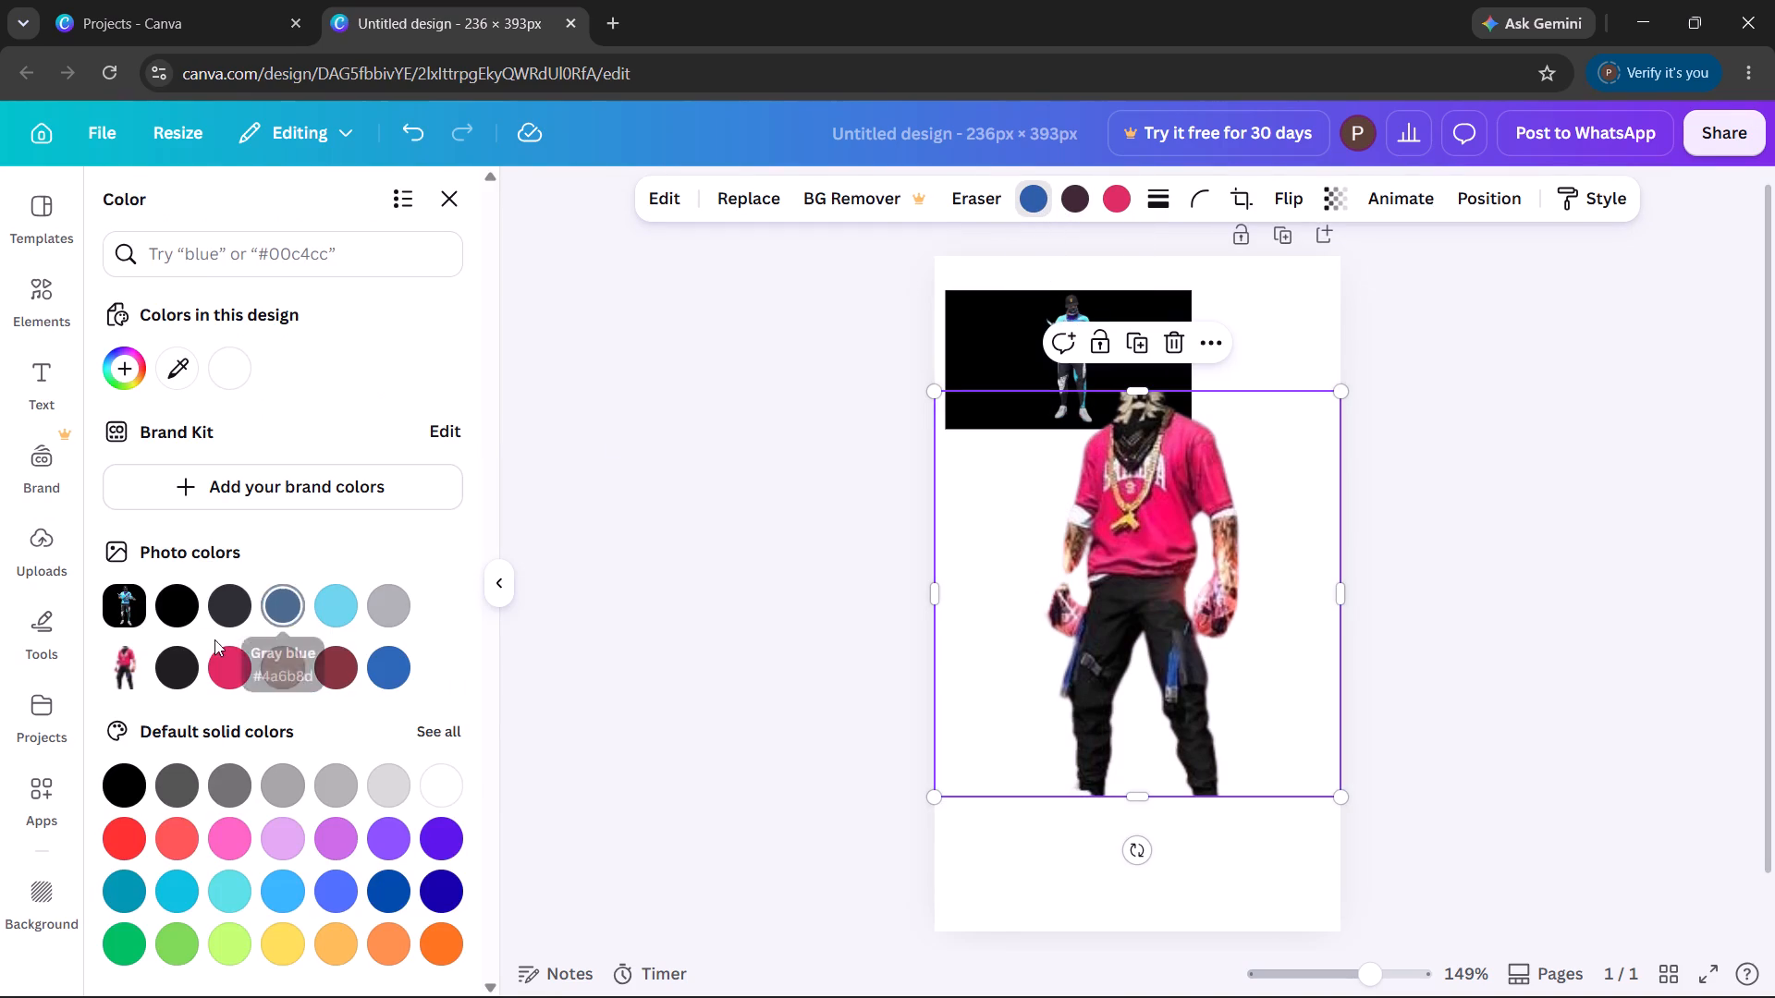
{"action": "left_click", "coordinate": [168, 612]}
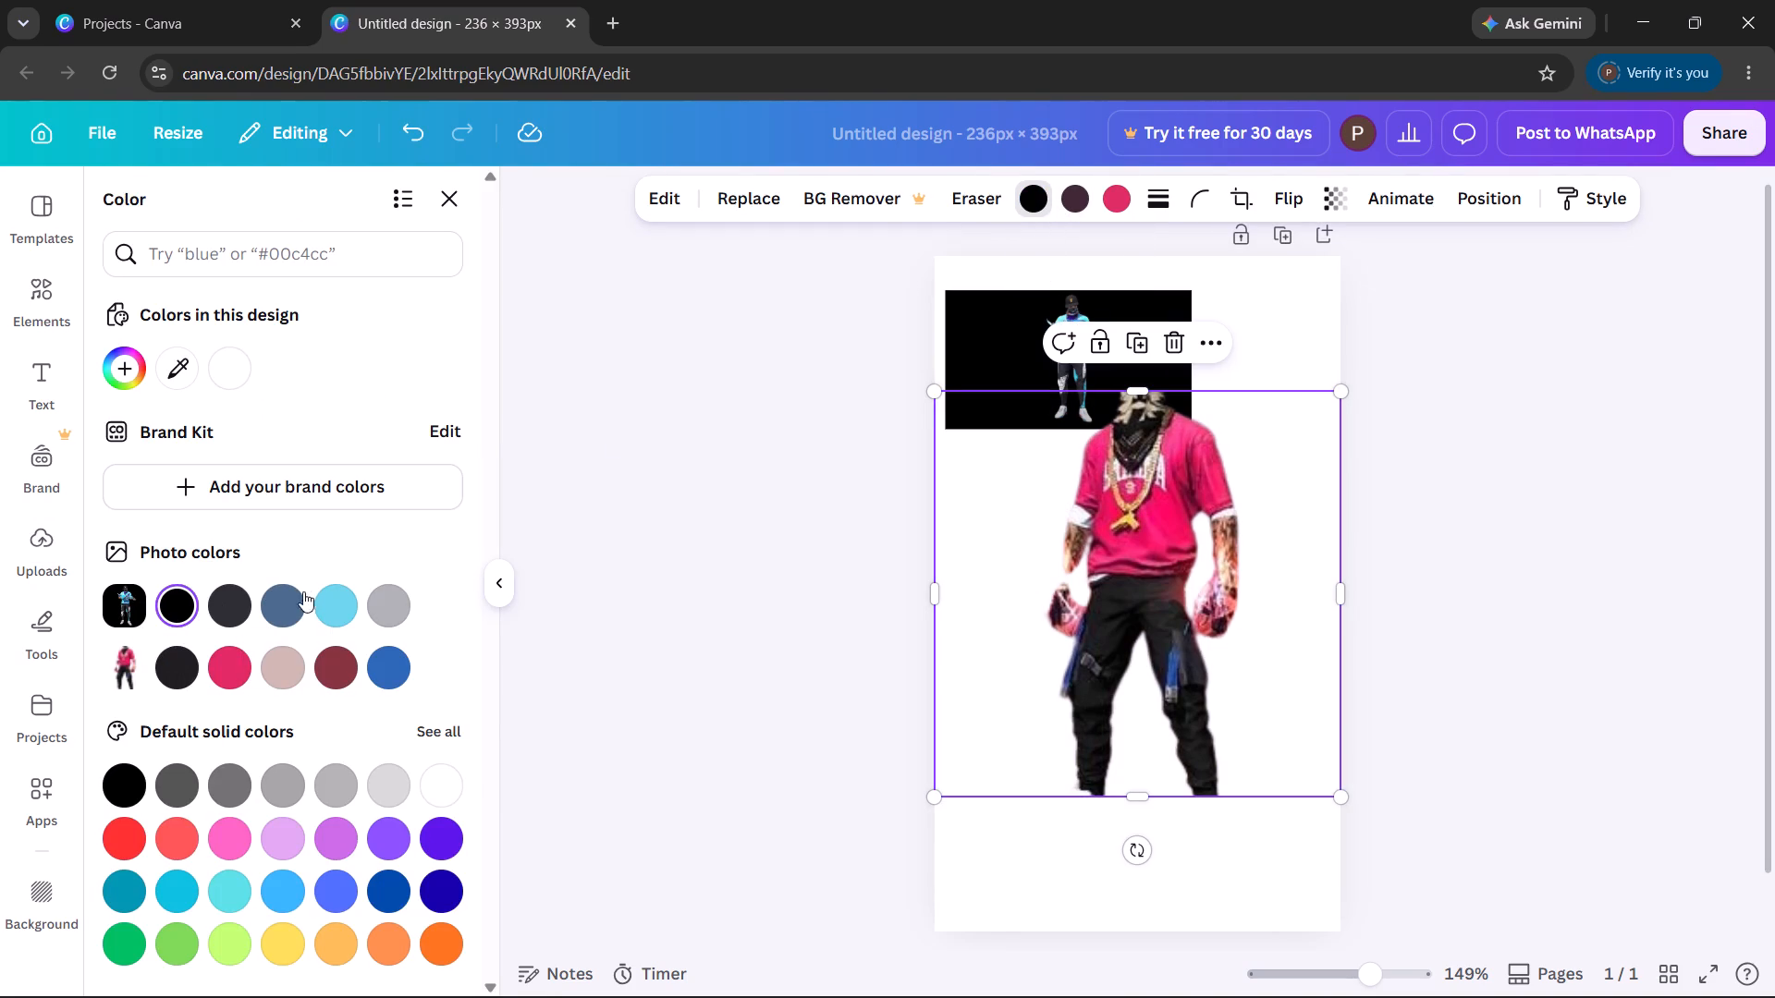
{"action": "left_click", "coordinate": [292, 604]}
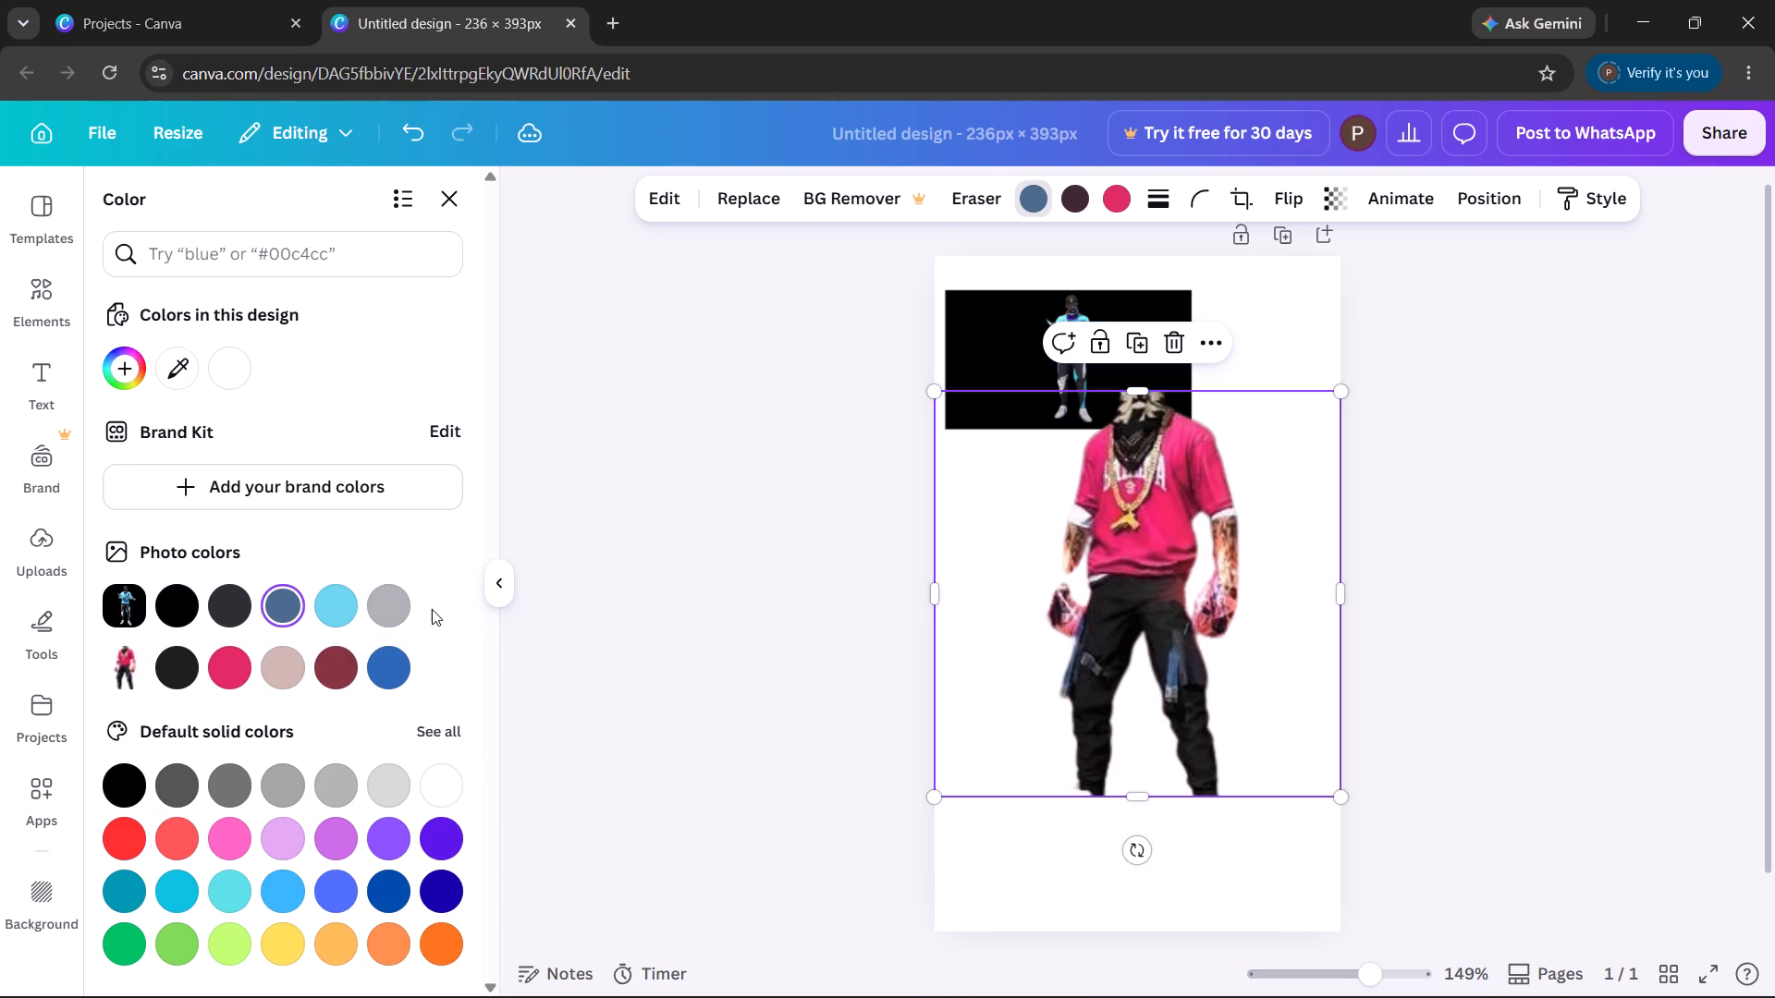
{"action": "left_click", "coordinate": [379, 600]}
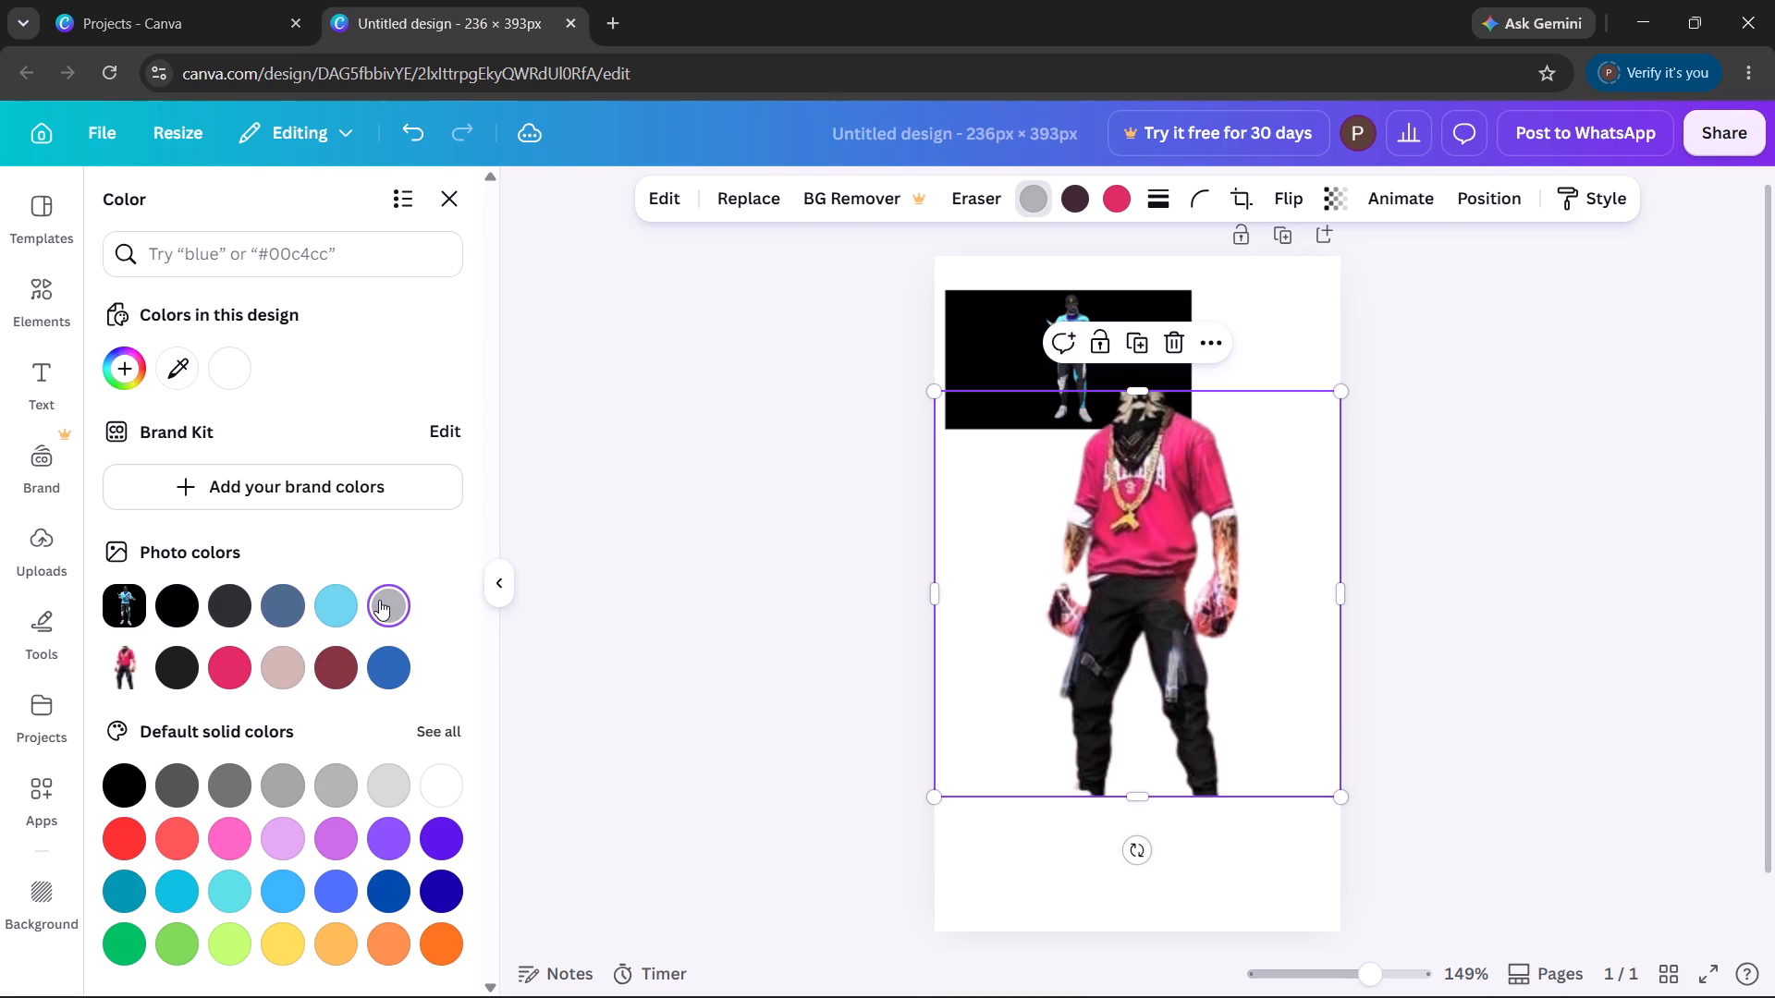
{"action": "left_click", "coordinate": [337, 598]}
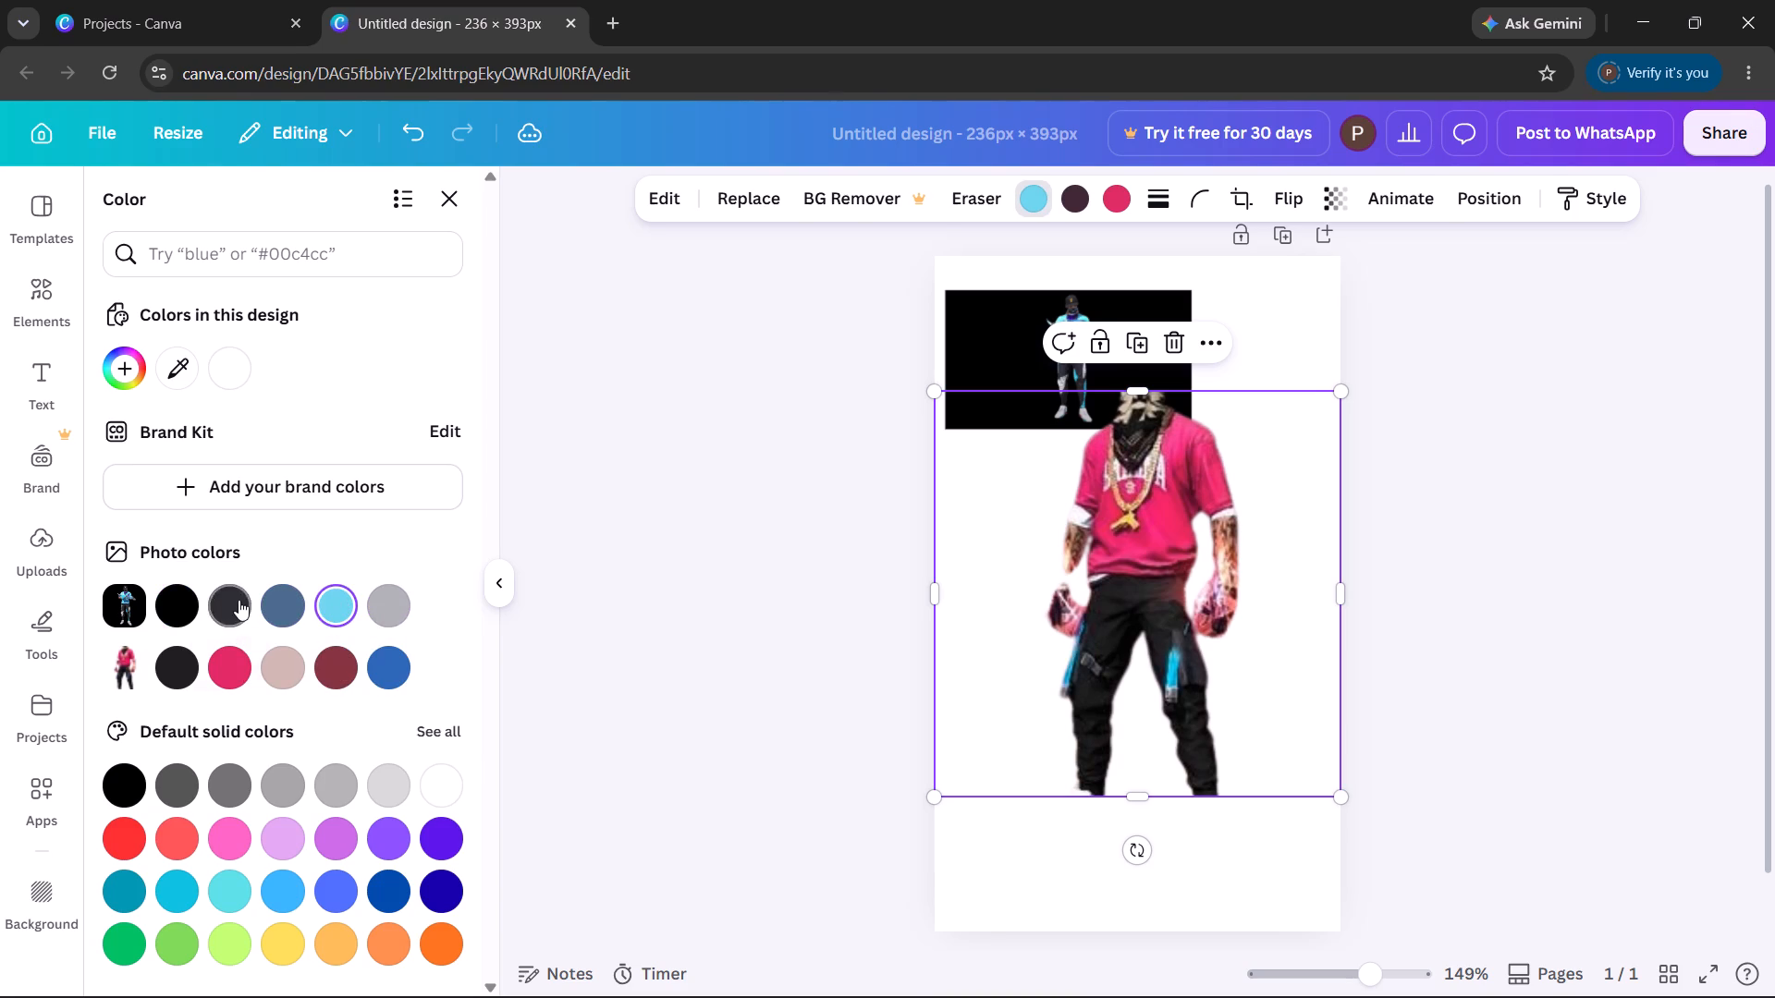
{"action": "left_click", "coordinate": [222, 592]}
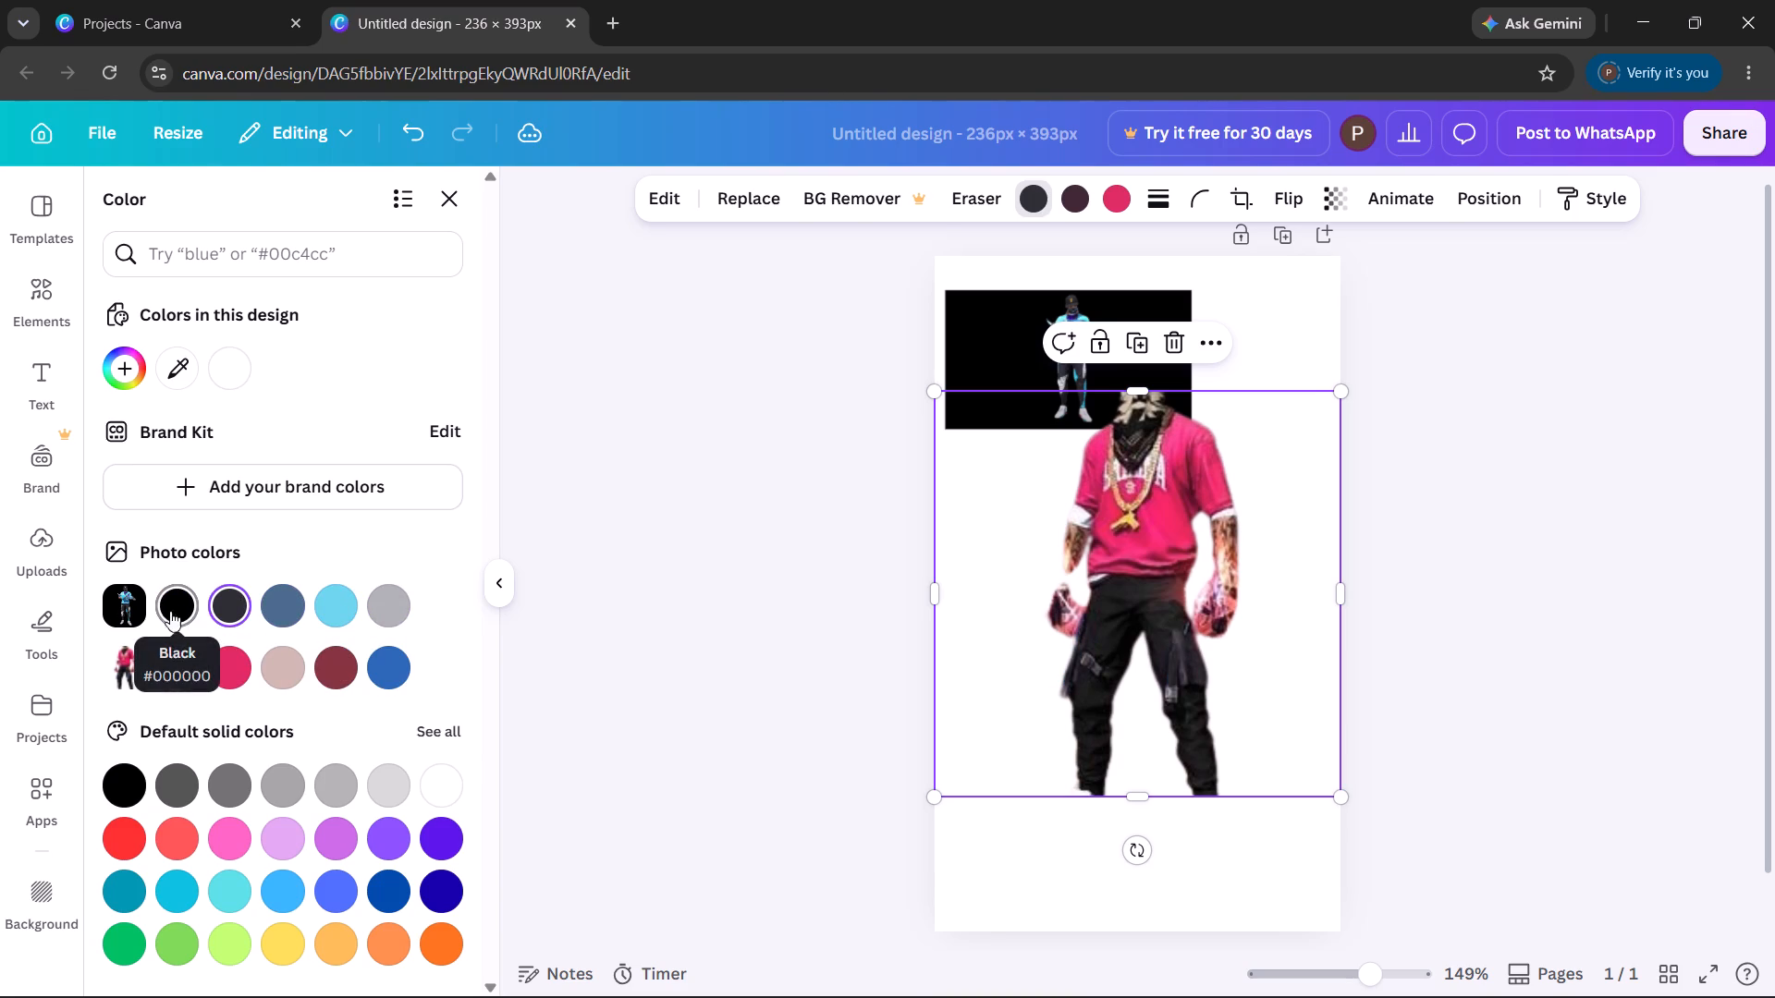
{"action": "left_click", "coordinate": [221, 662]}
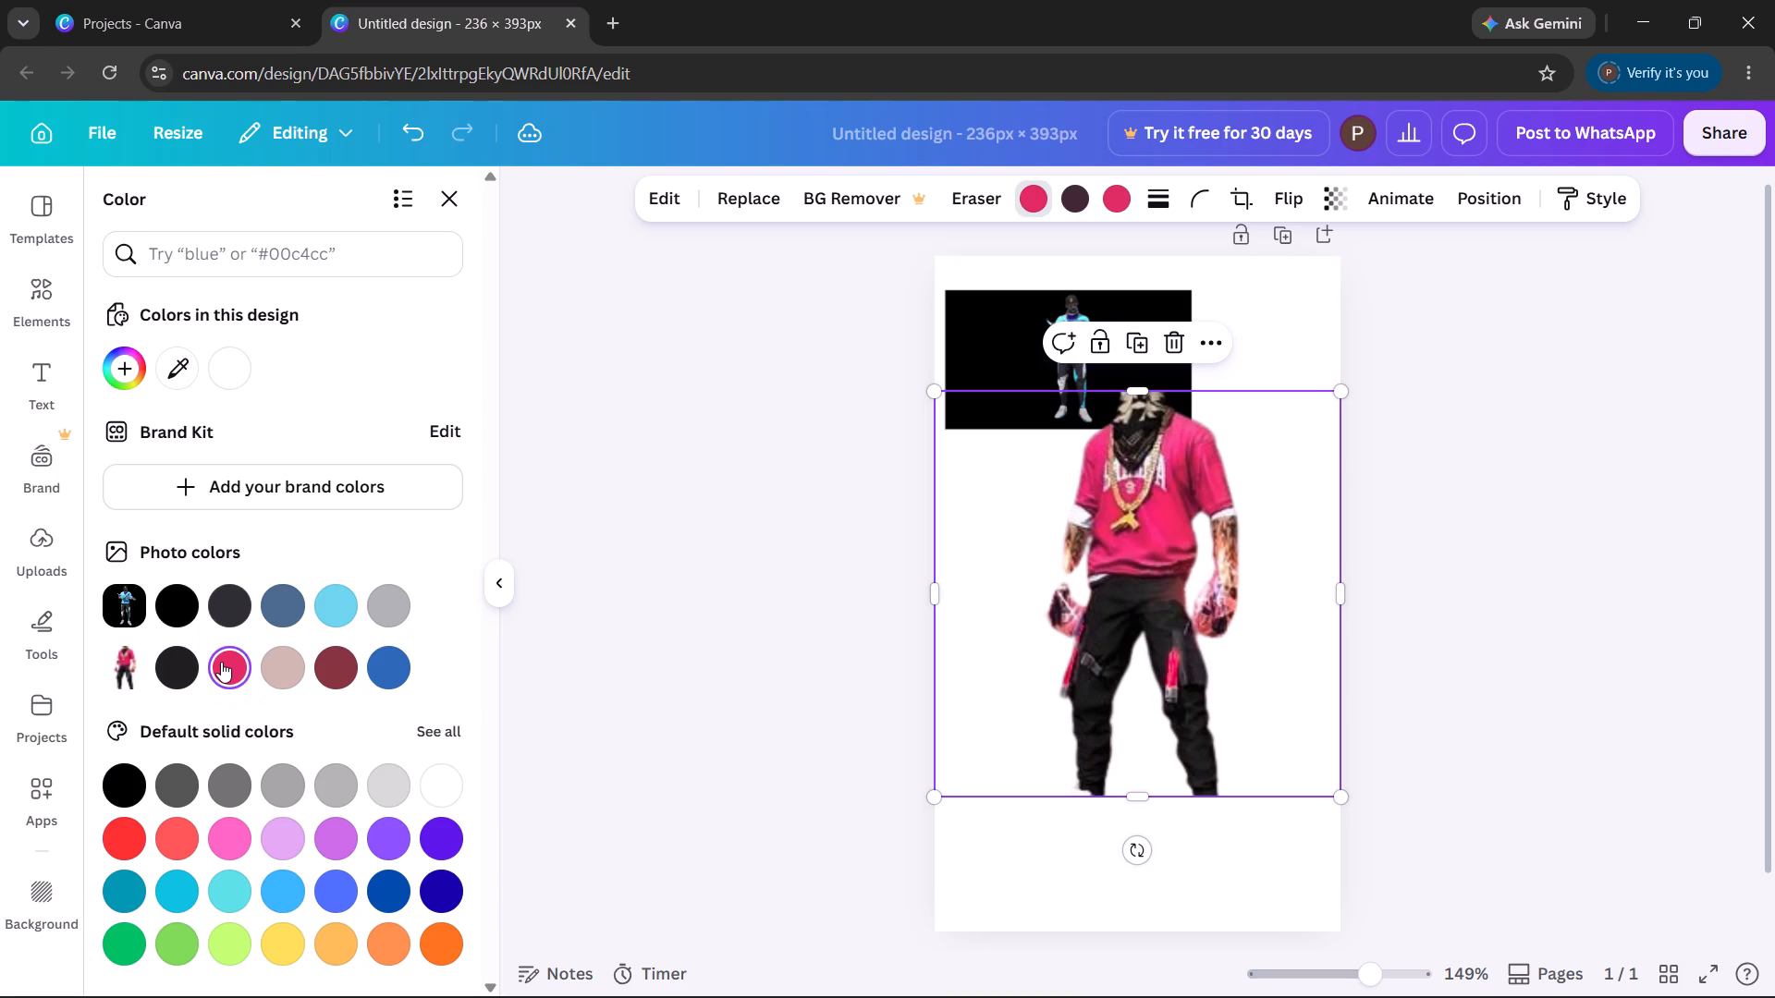
{"action": "left_click", "coordinate": [324, 669]}
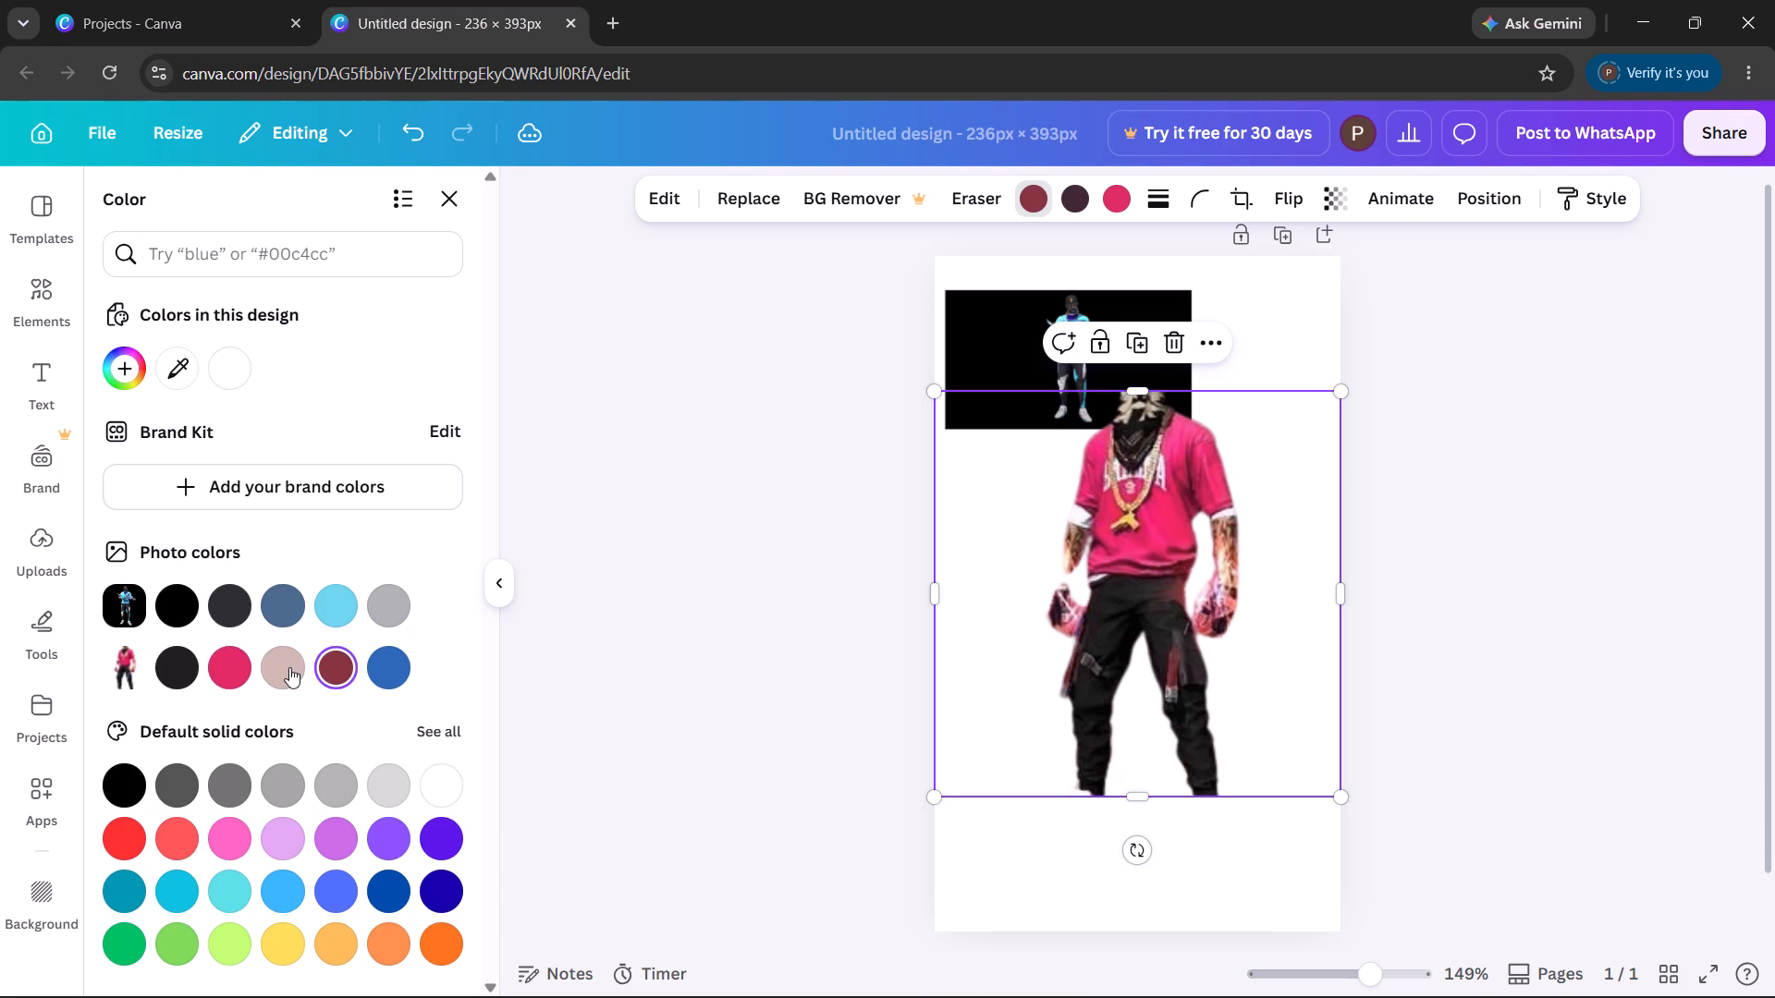
{"action": "left_click", "coordinate": [238, 666]}
{"action": "left_click", "coordinate": [1351, 435]}
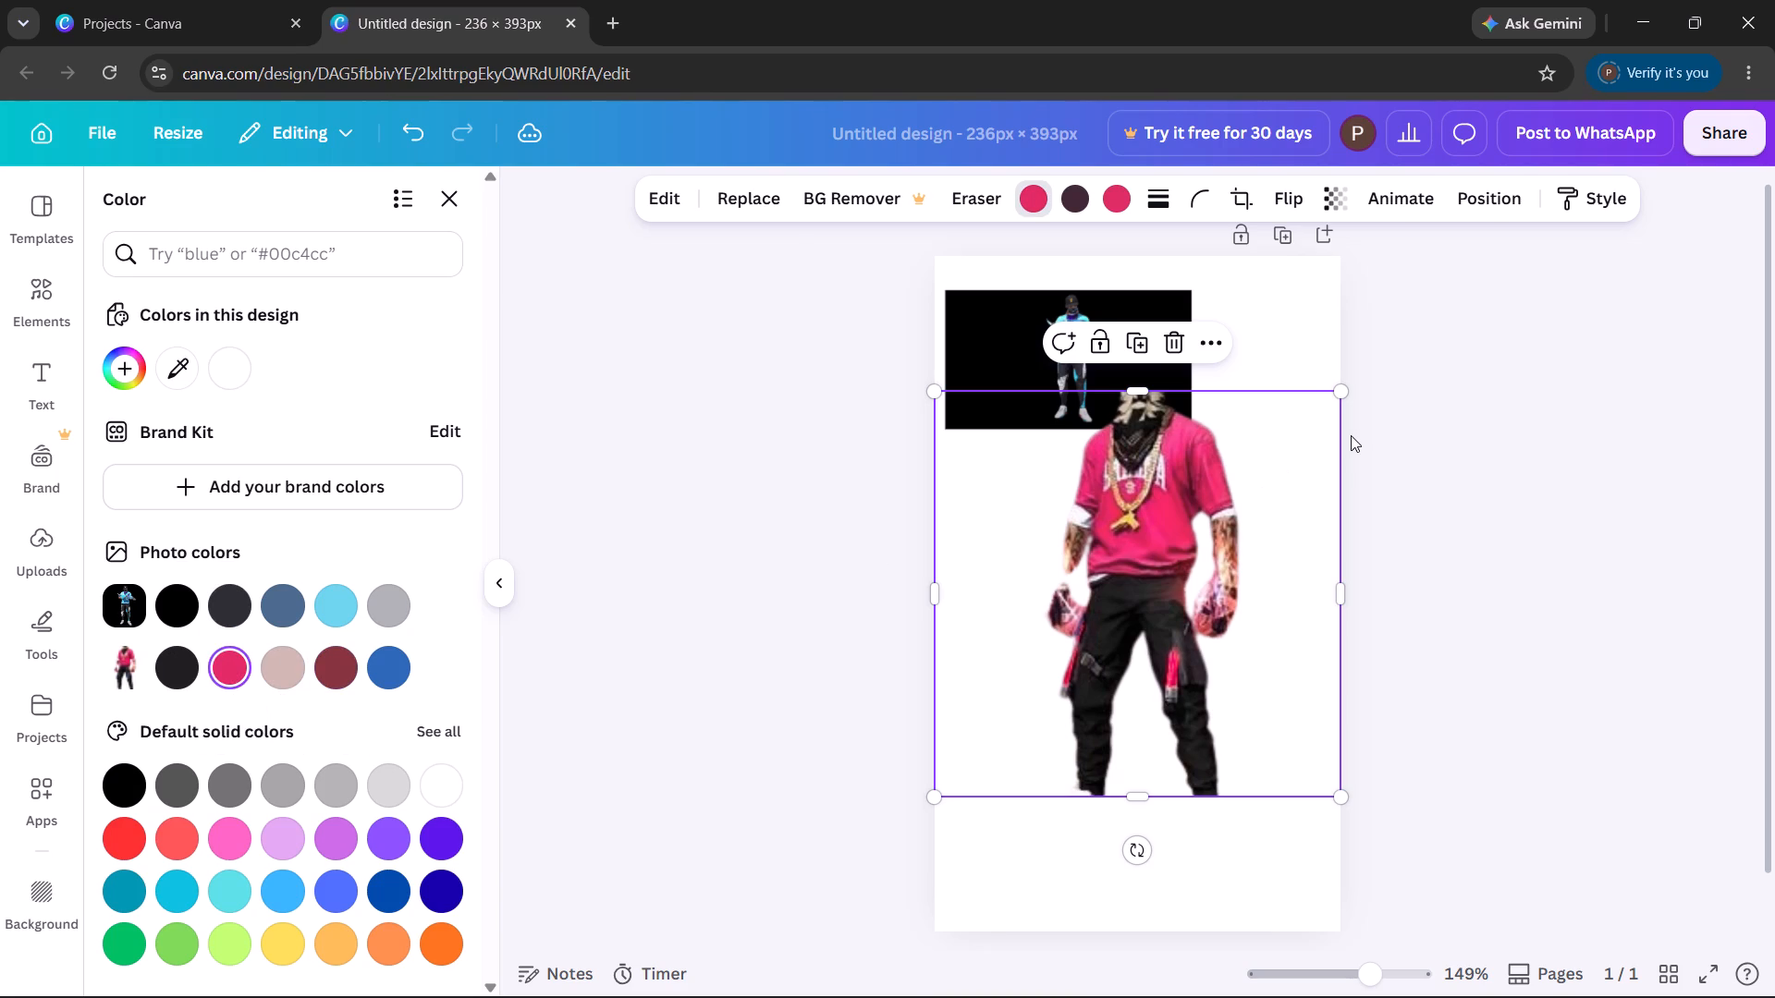
{"action": "left_click", "coordinate": [813, 490]}
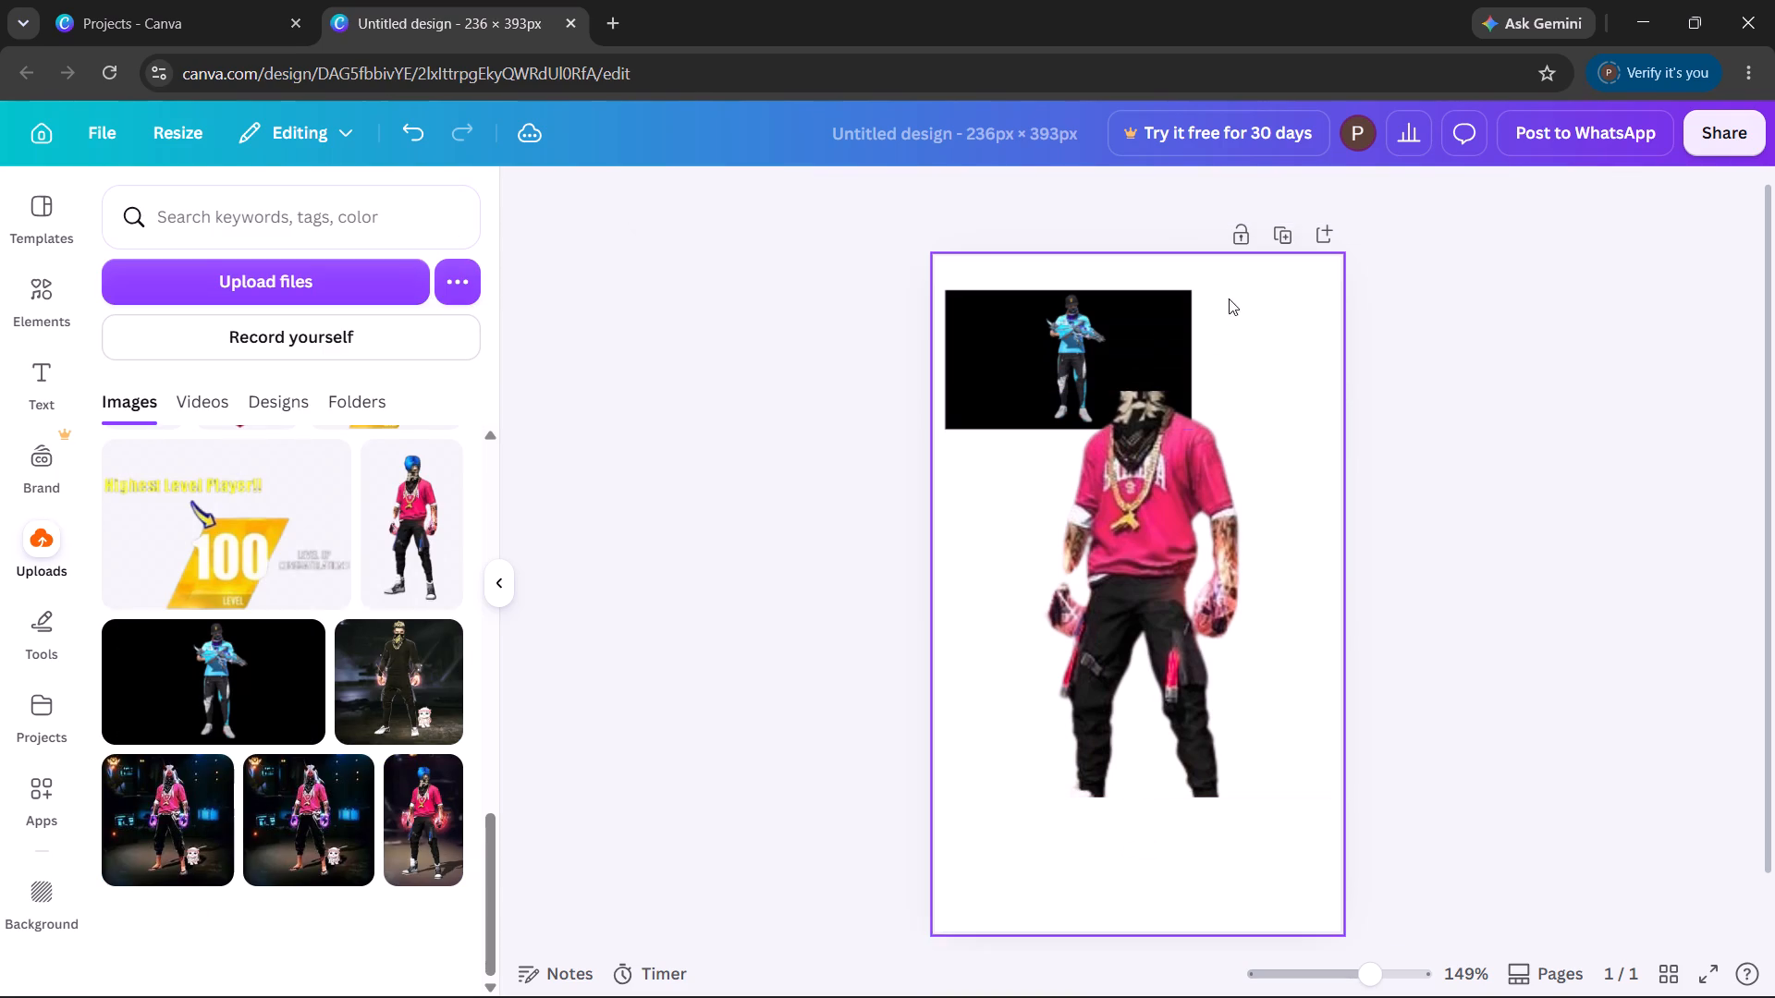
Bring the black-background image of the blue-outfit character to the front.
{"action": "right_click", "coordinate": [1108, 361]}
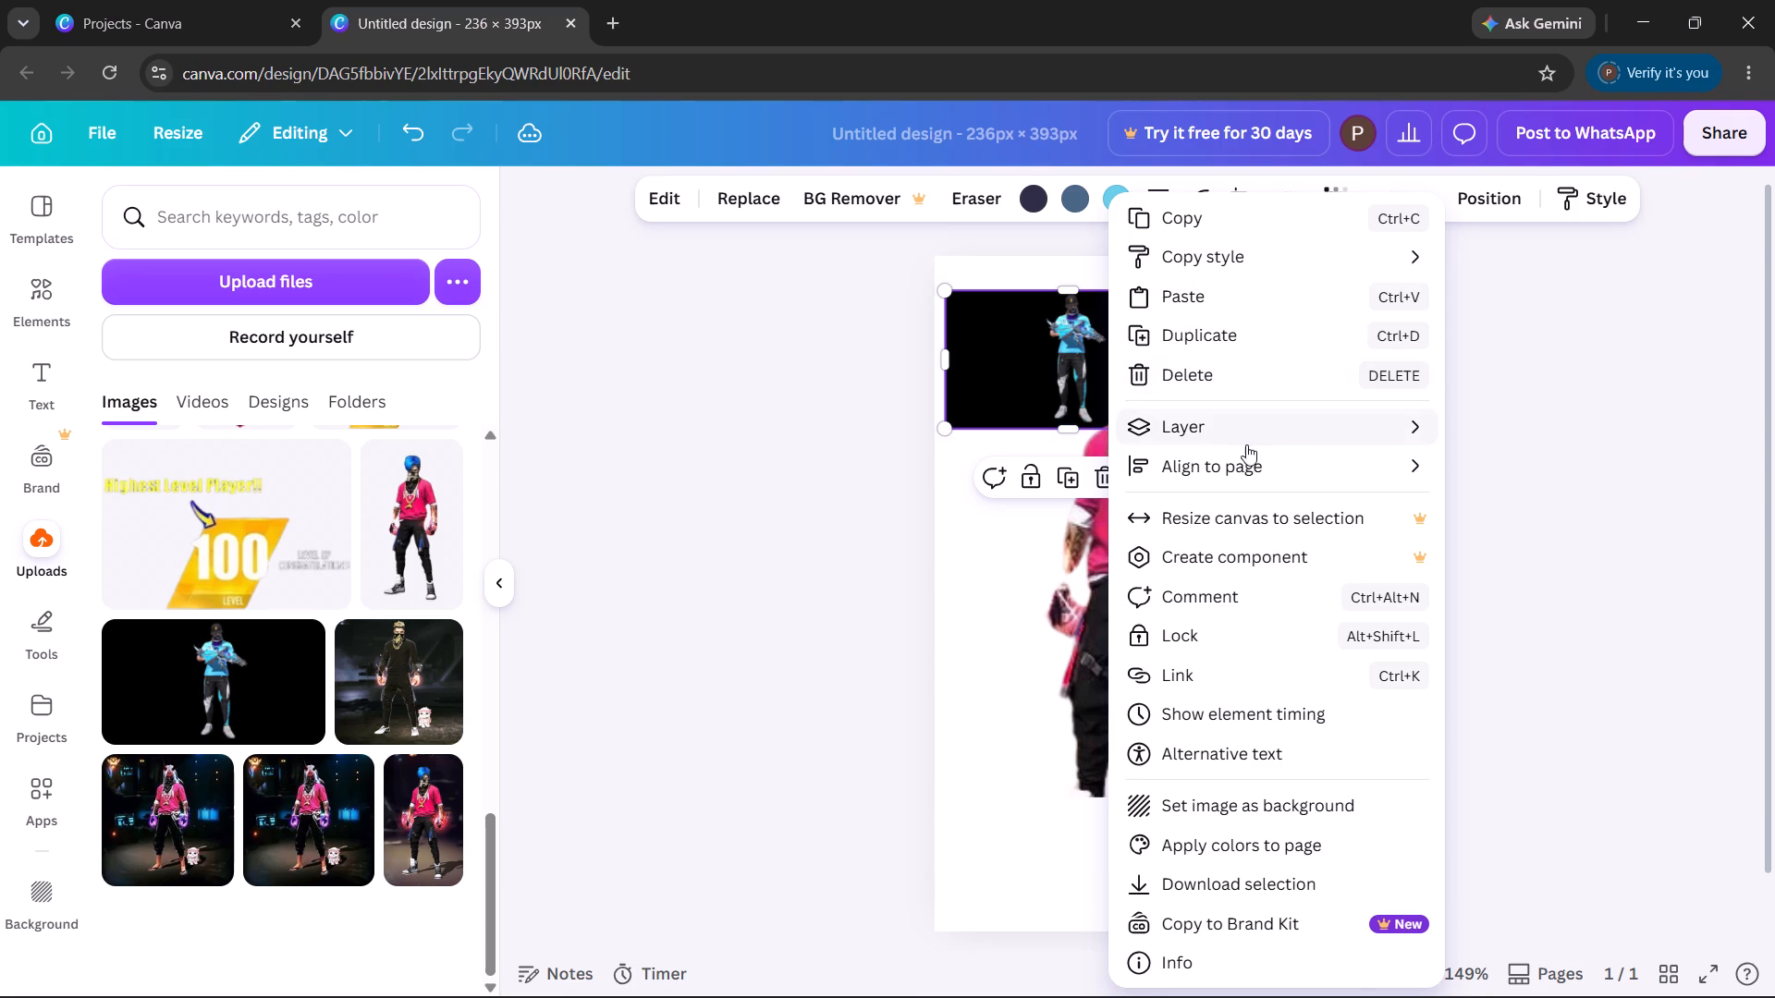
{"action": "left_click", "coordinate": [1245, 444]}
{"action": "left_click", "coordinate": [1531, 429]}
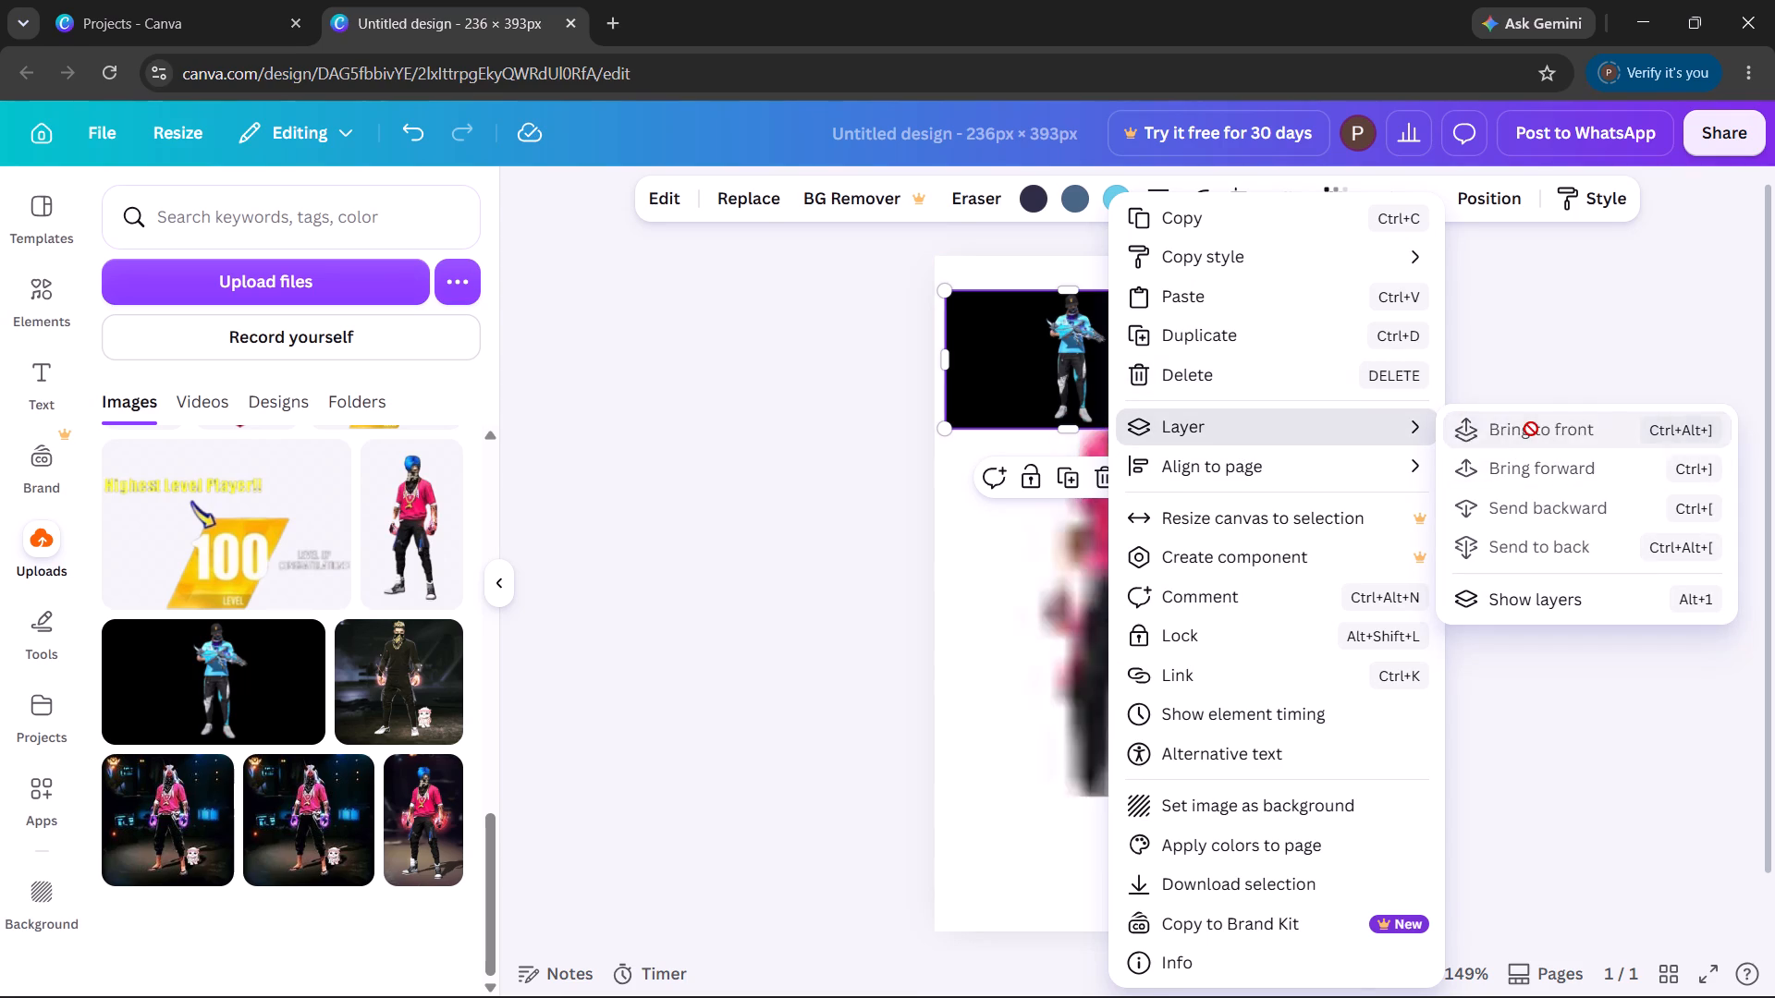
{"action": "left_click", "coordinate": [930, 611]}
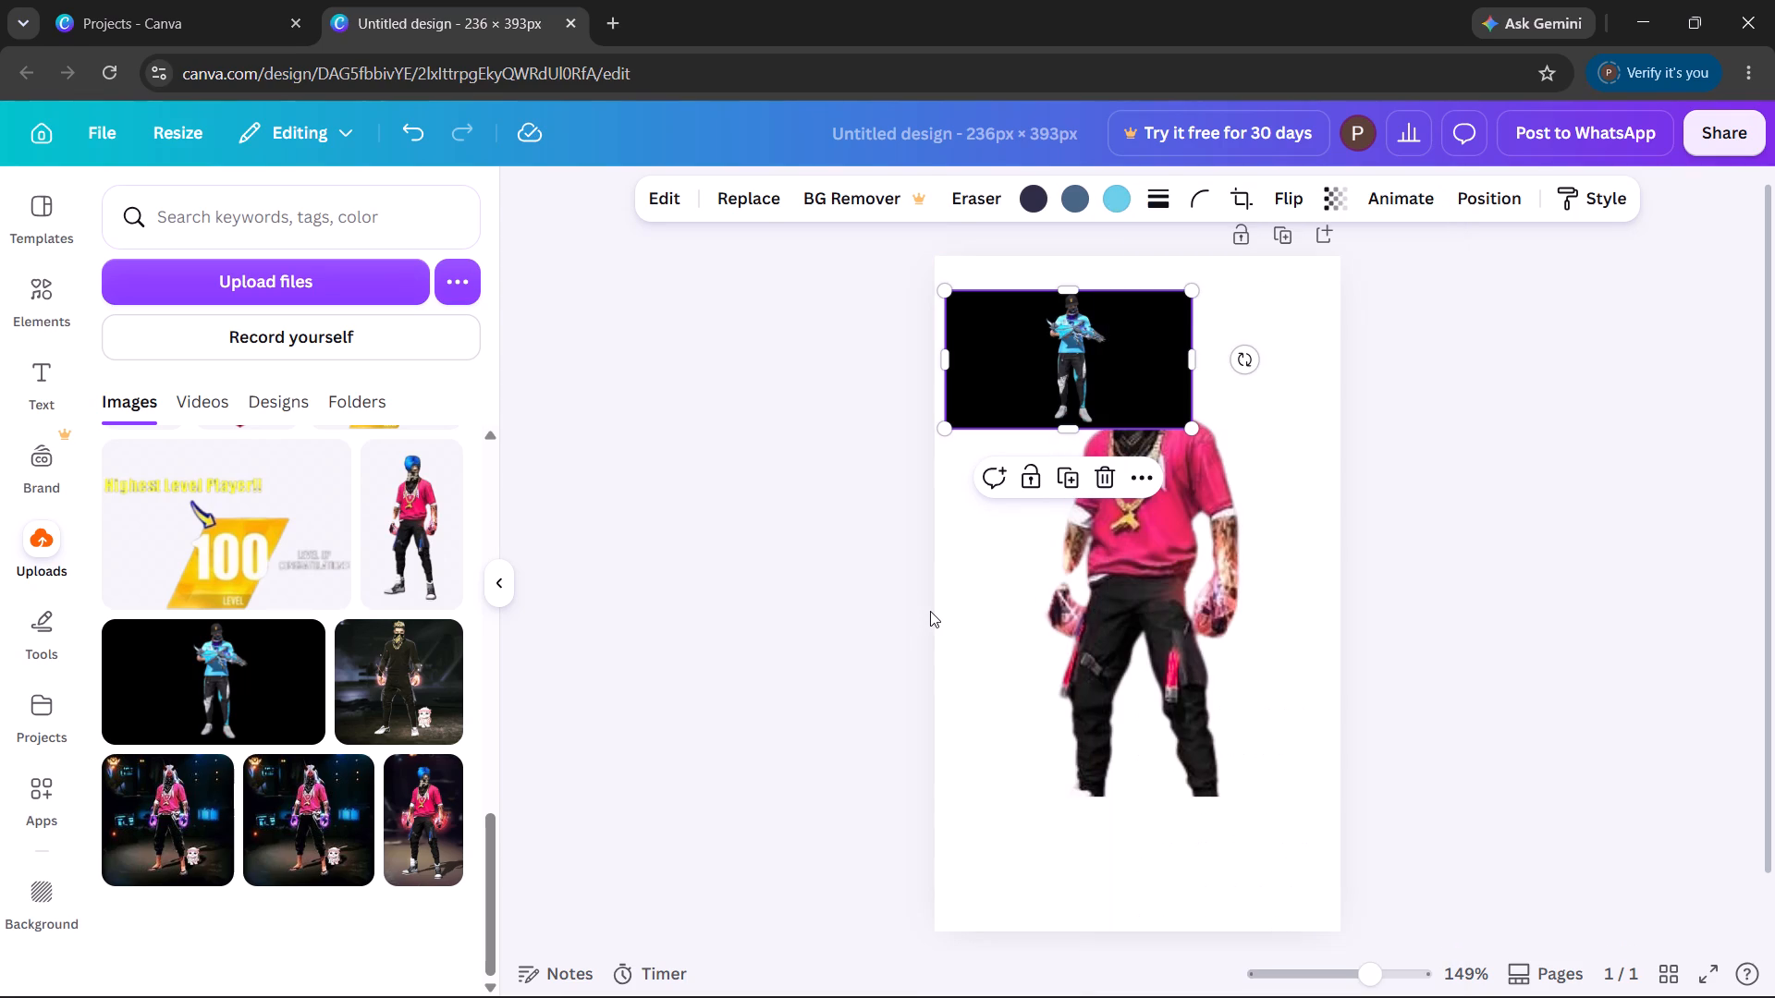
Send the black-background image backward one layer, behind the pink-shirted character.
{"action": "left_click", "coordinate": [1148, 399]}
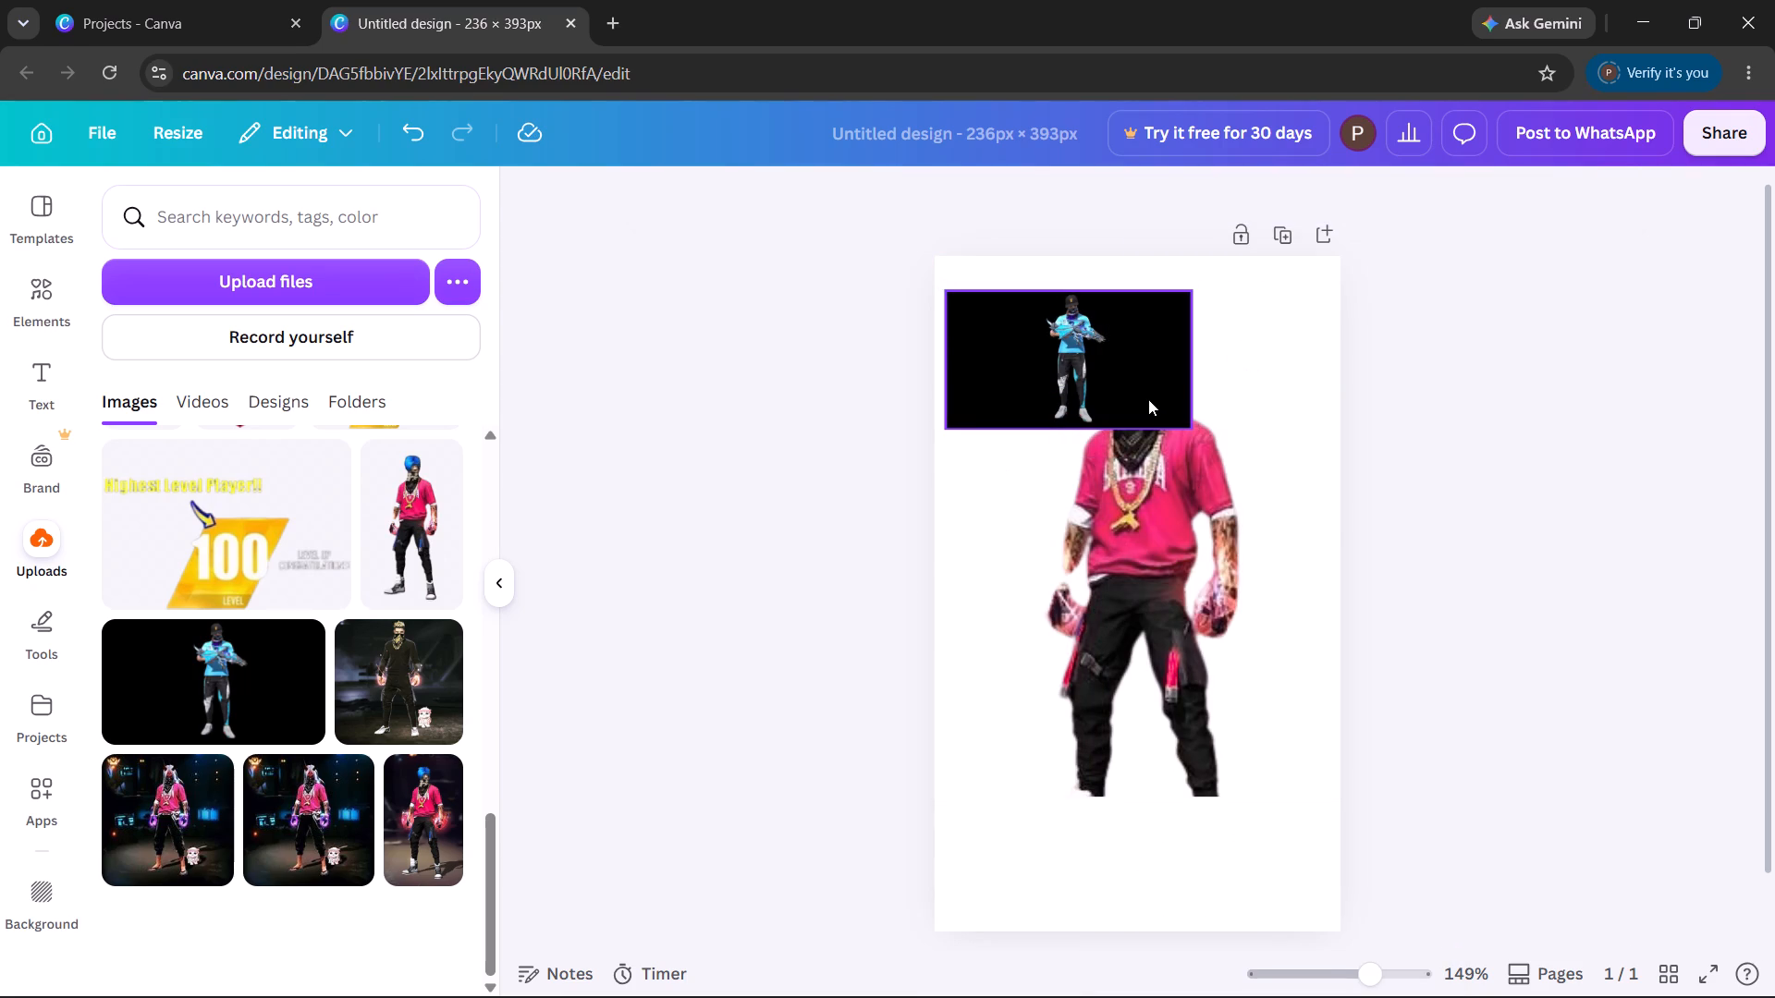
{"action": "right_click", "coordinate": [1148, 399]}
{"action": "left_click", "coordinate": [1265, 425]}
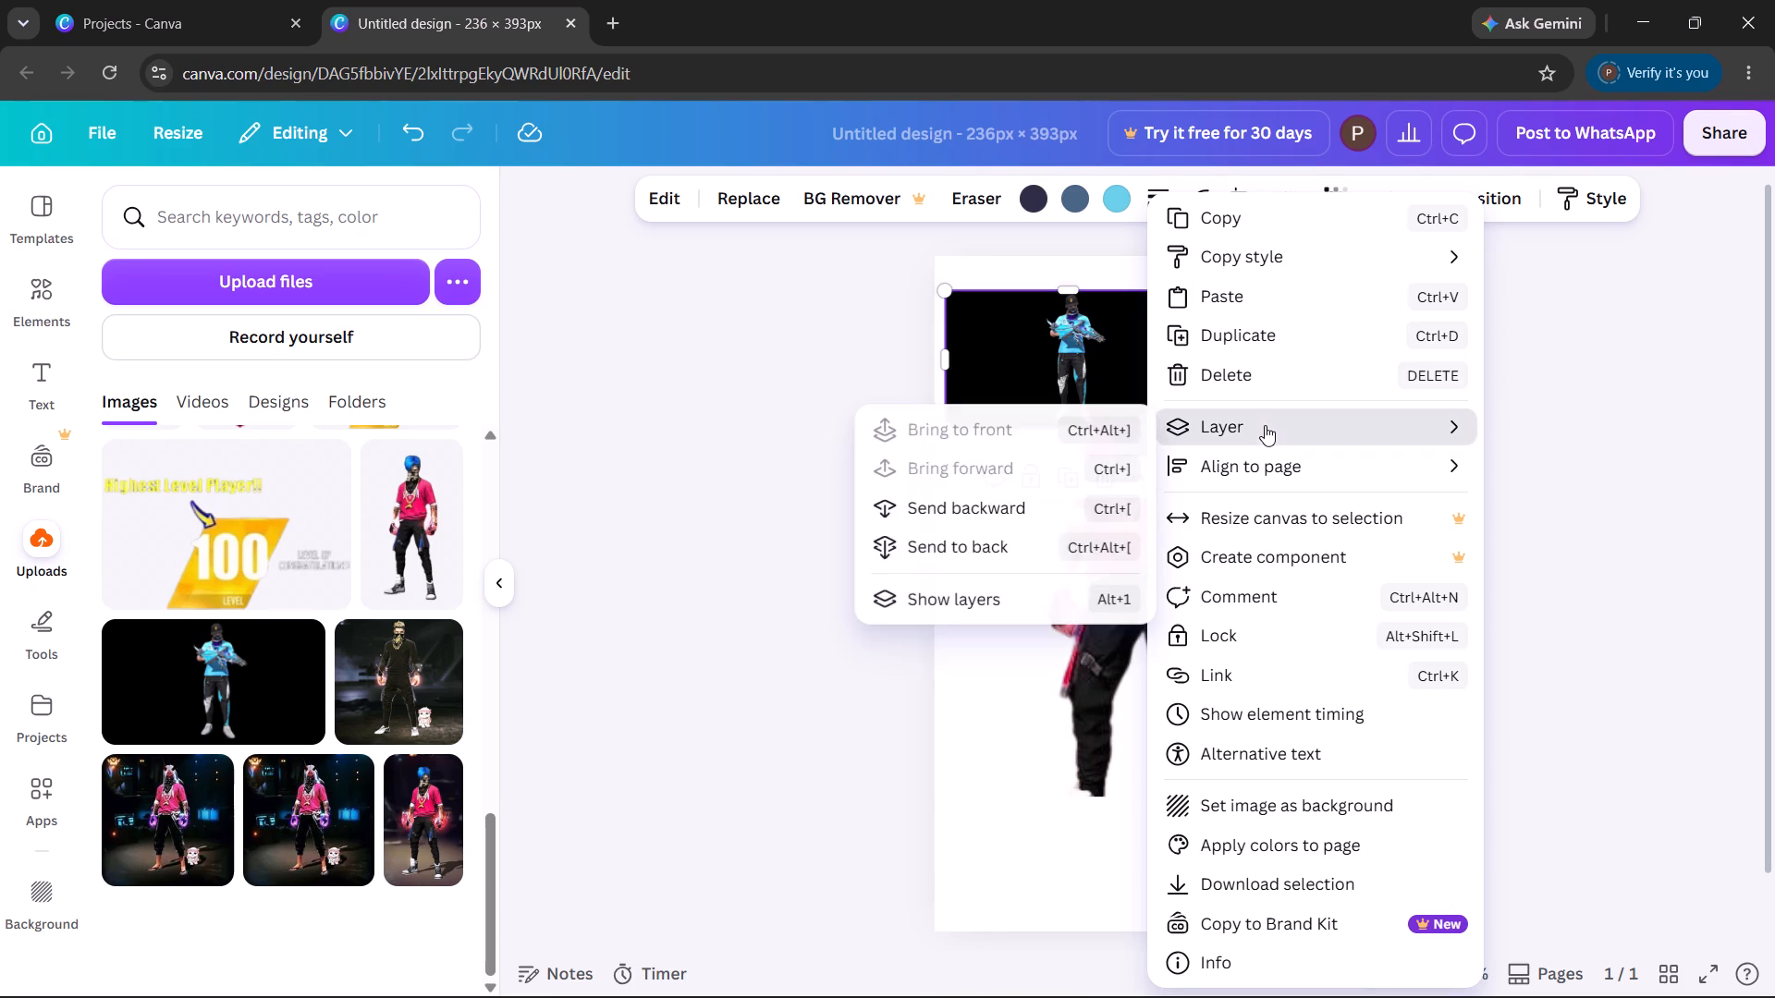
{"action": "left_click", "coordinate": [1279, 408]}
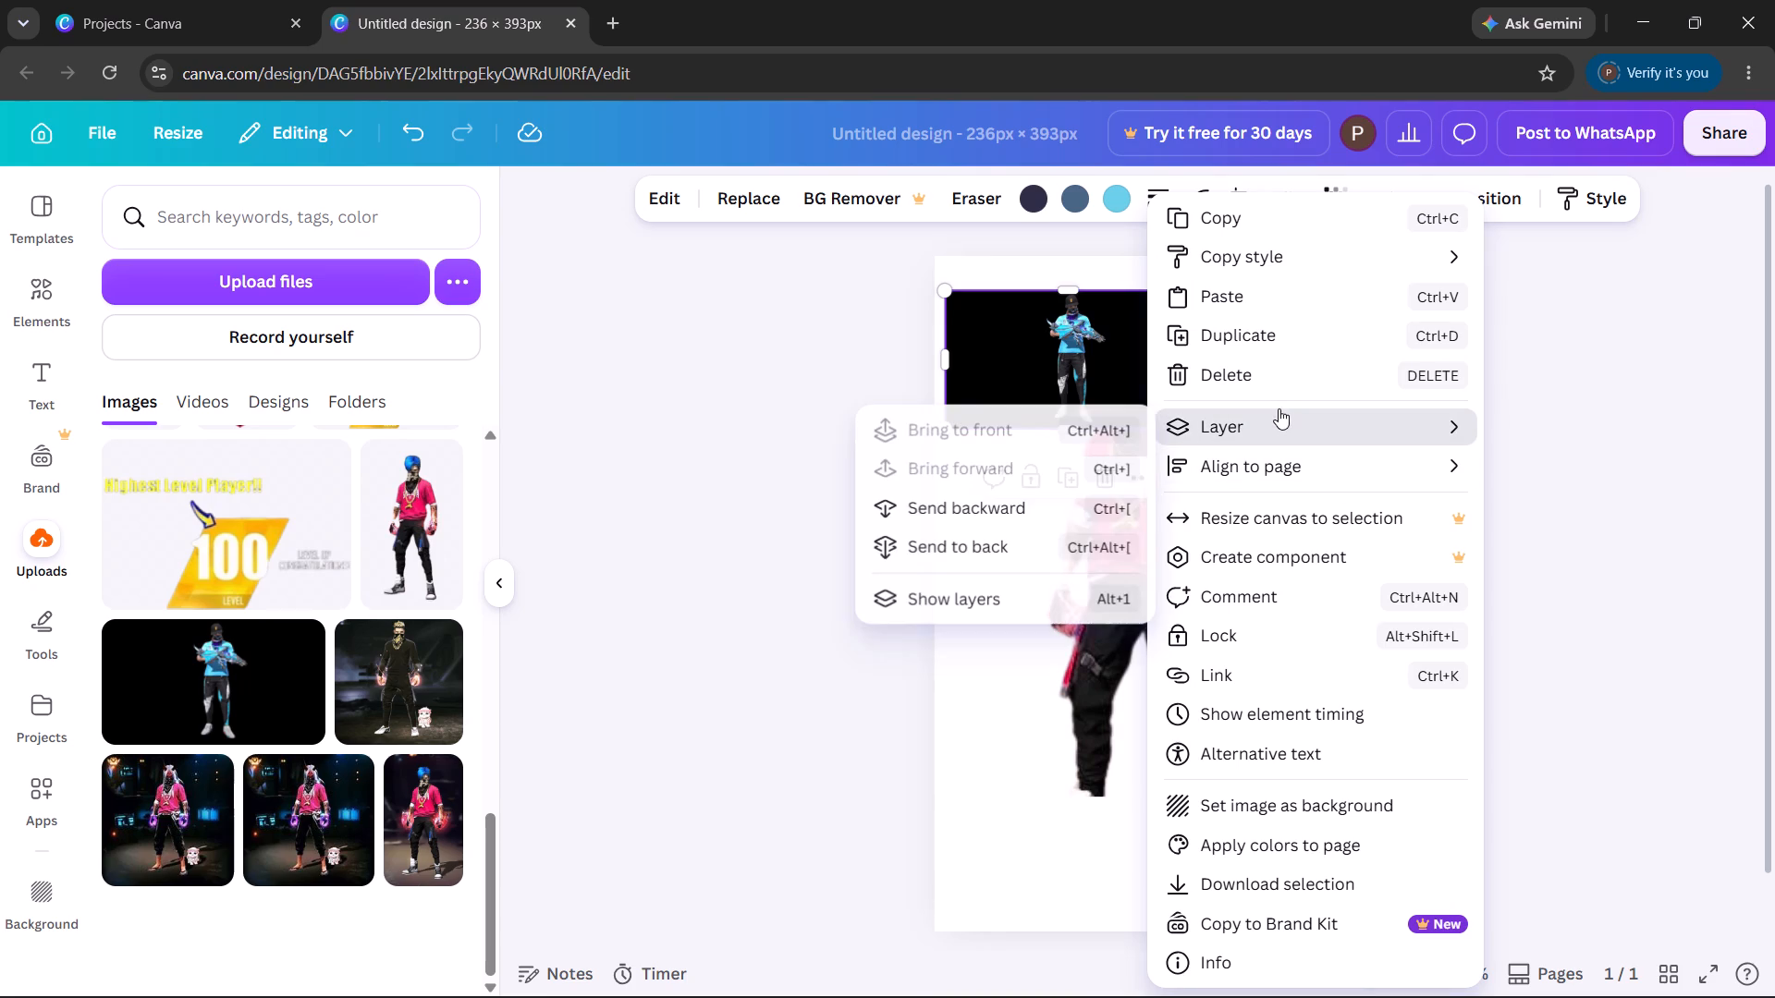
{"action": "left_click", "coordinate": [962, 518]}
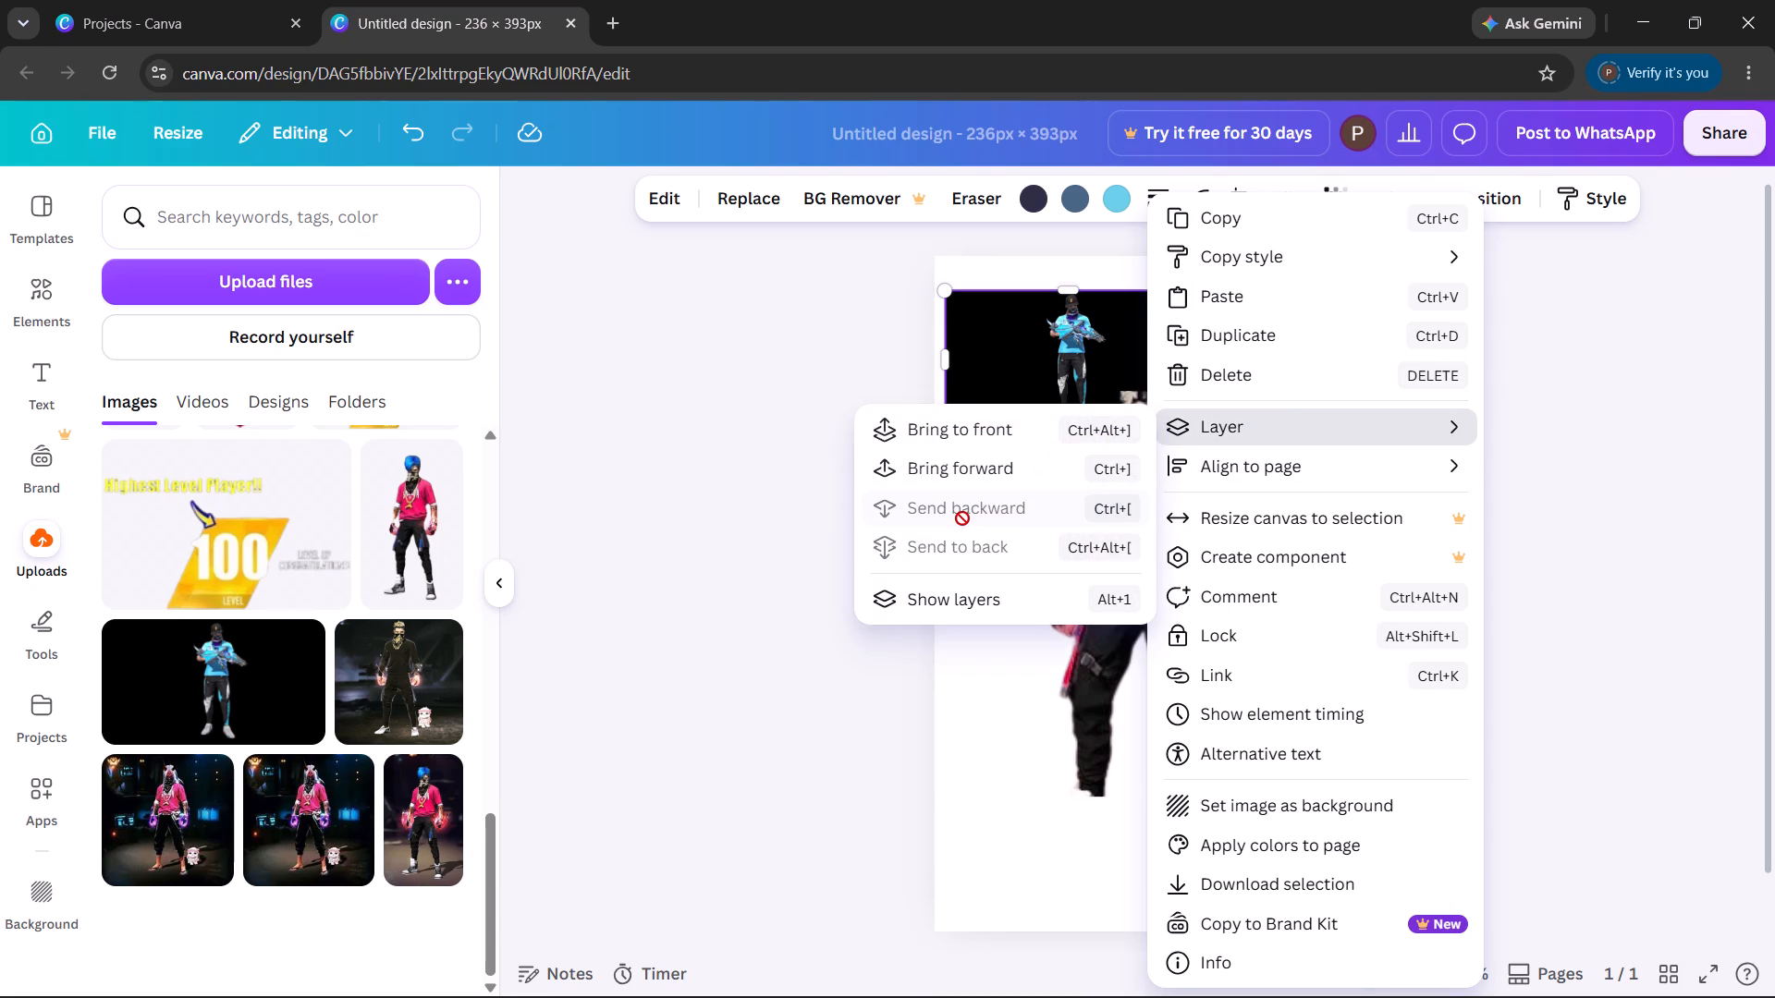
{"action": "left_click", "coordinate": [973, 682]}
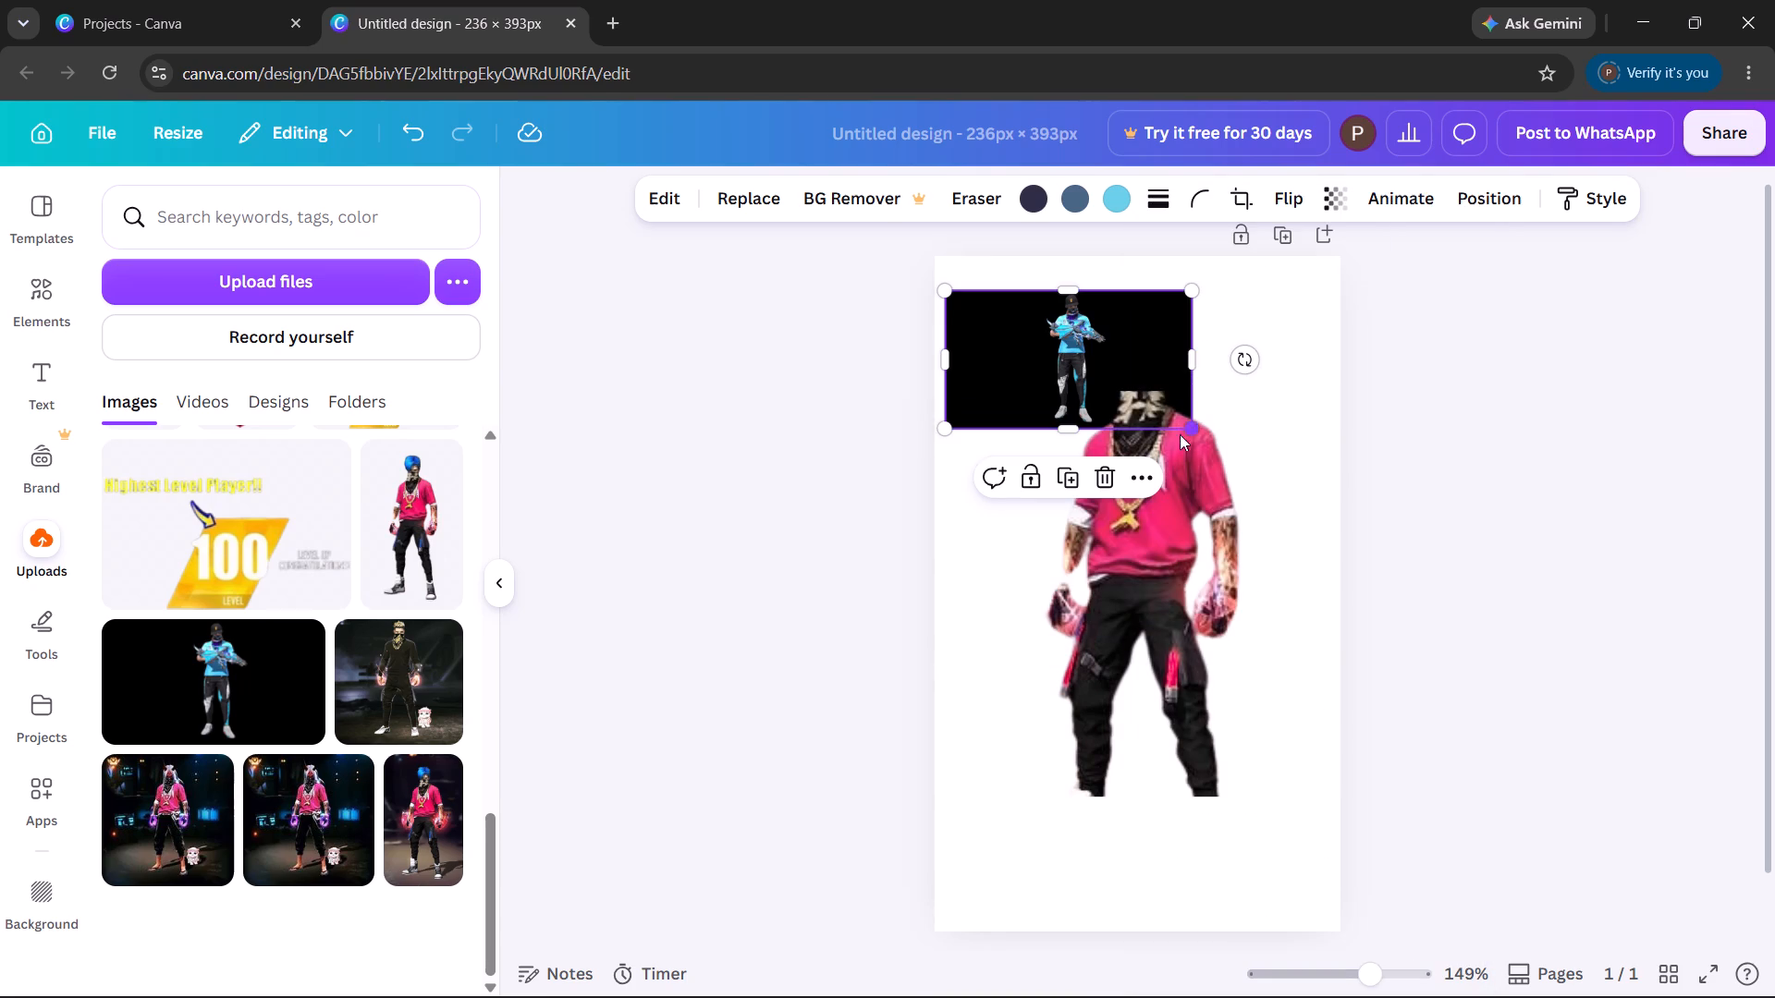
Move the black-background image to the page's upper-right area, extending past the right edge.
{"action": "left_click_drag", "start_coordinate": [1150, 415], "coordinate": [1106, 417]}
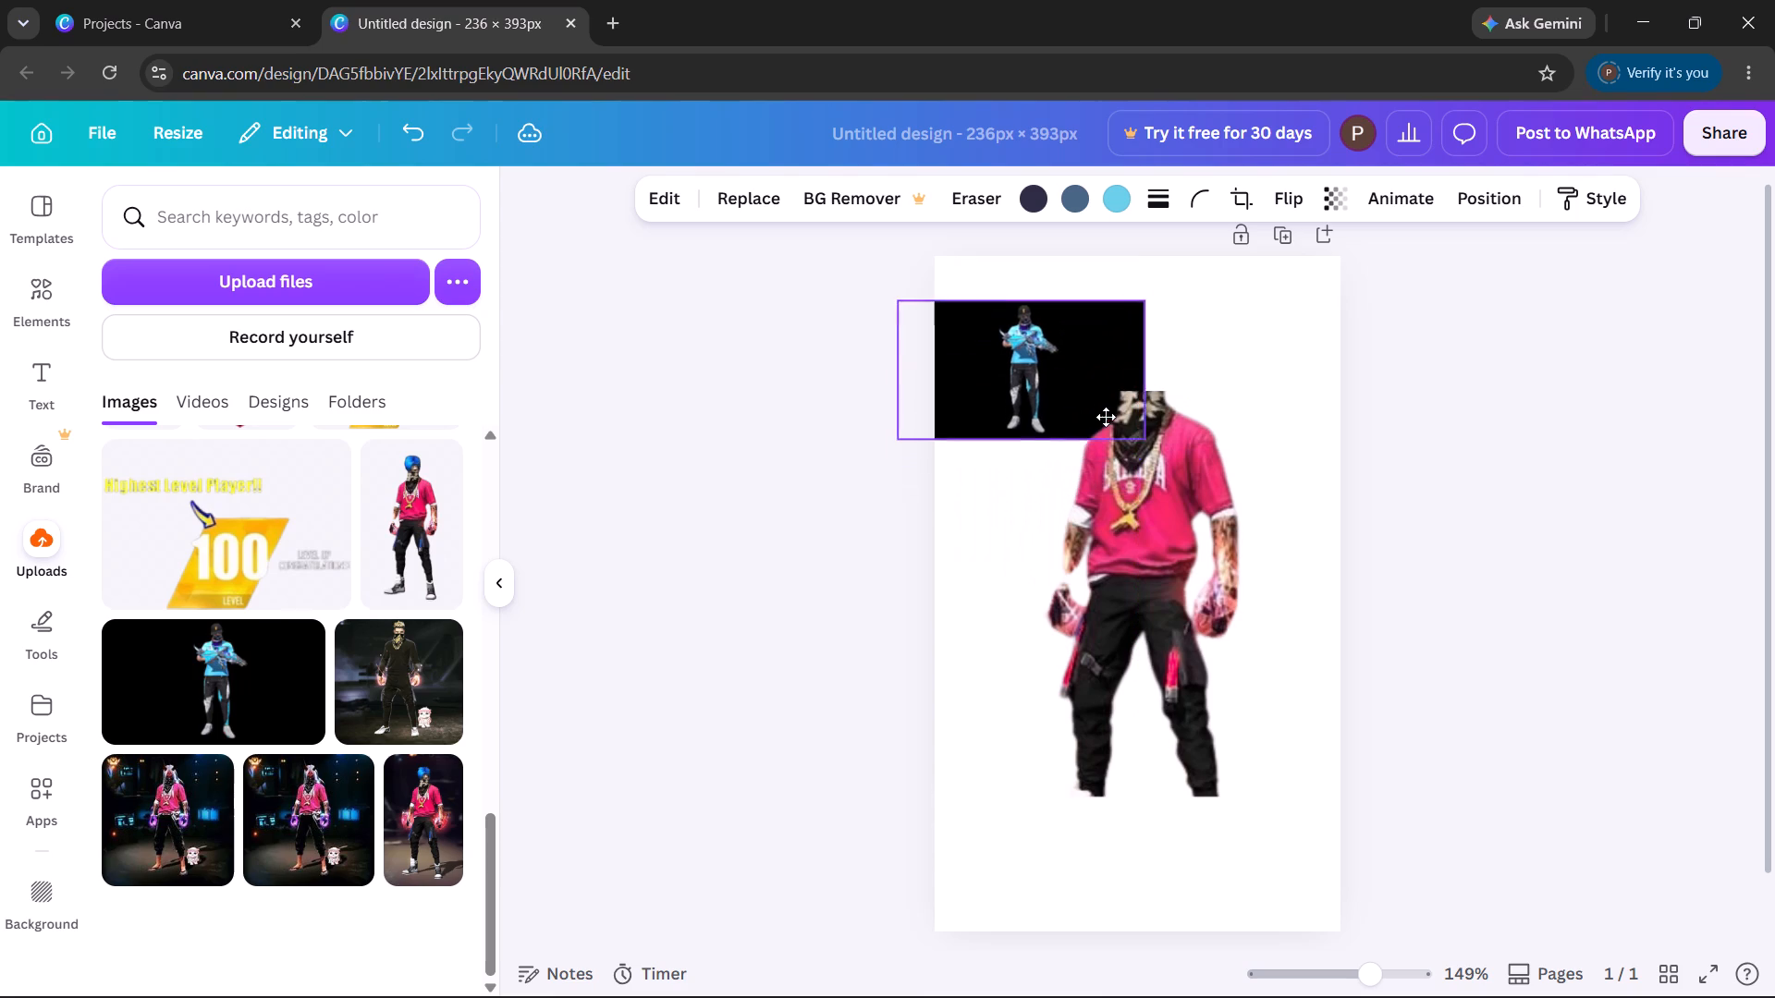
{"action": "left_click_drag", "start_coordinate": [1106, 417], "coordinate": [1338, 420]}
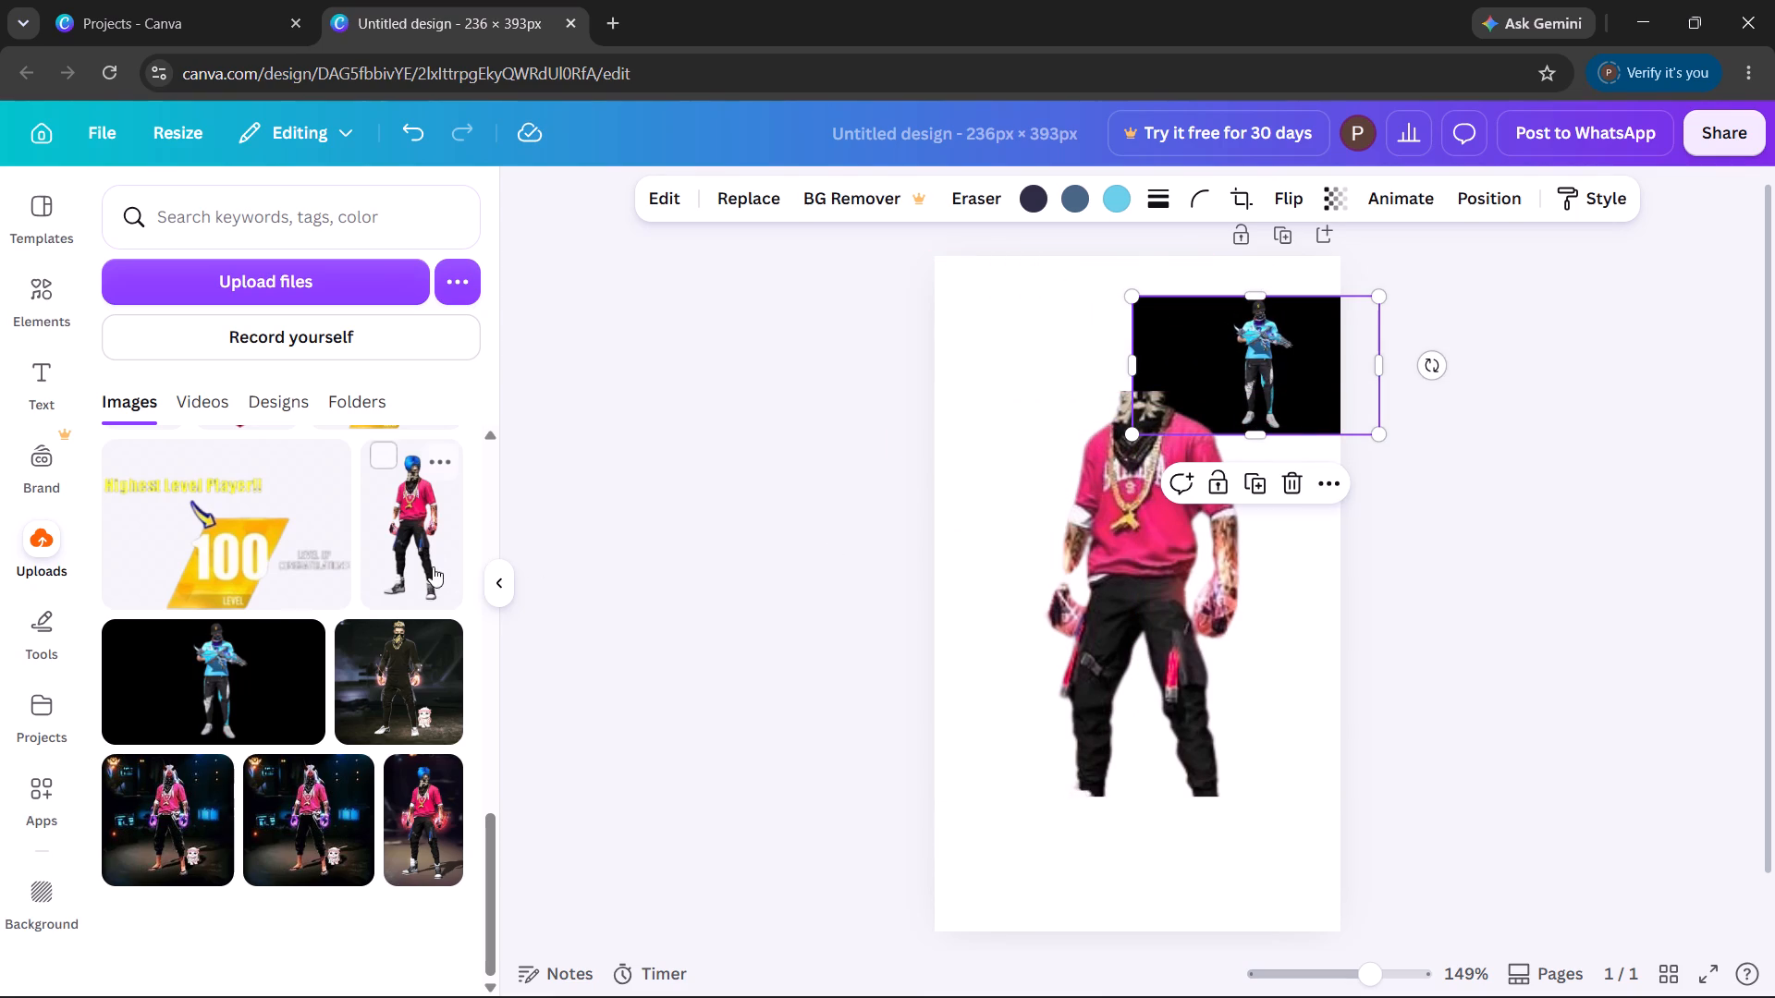
Delete the black-background image of the blue-outfit character from the page.
{"action": "left_click", "coordinate": [1296, 481]}
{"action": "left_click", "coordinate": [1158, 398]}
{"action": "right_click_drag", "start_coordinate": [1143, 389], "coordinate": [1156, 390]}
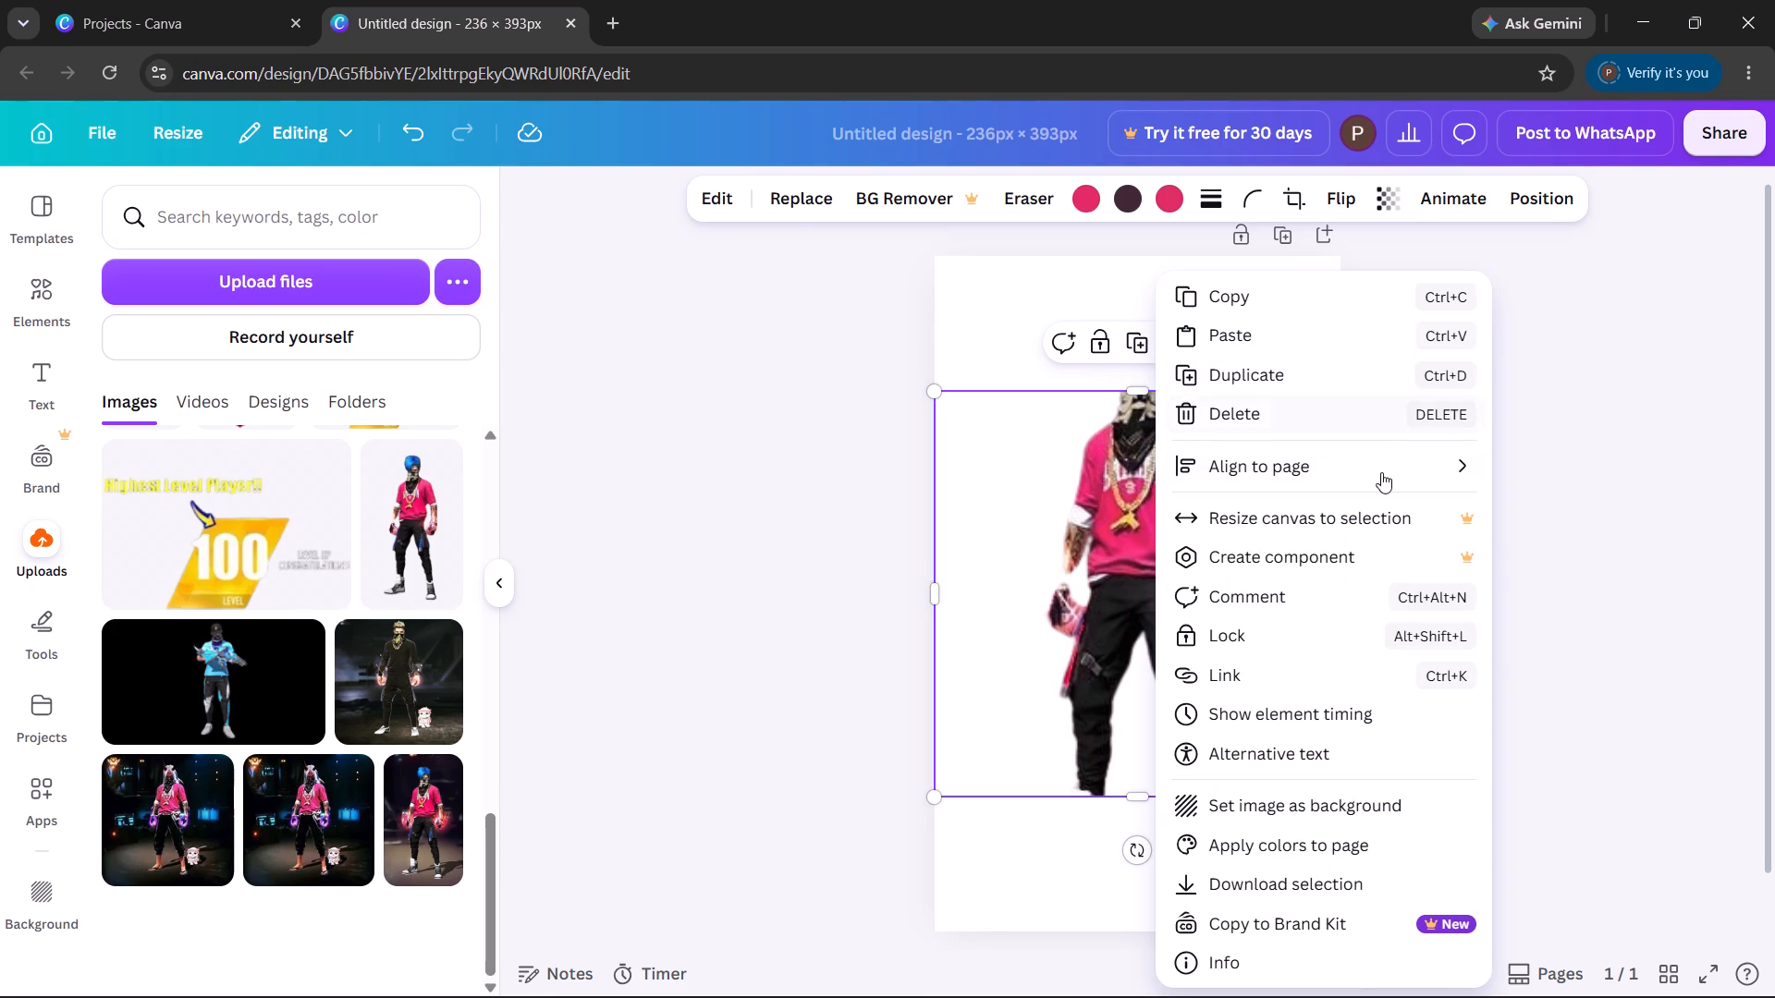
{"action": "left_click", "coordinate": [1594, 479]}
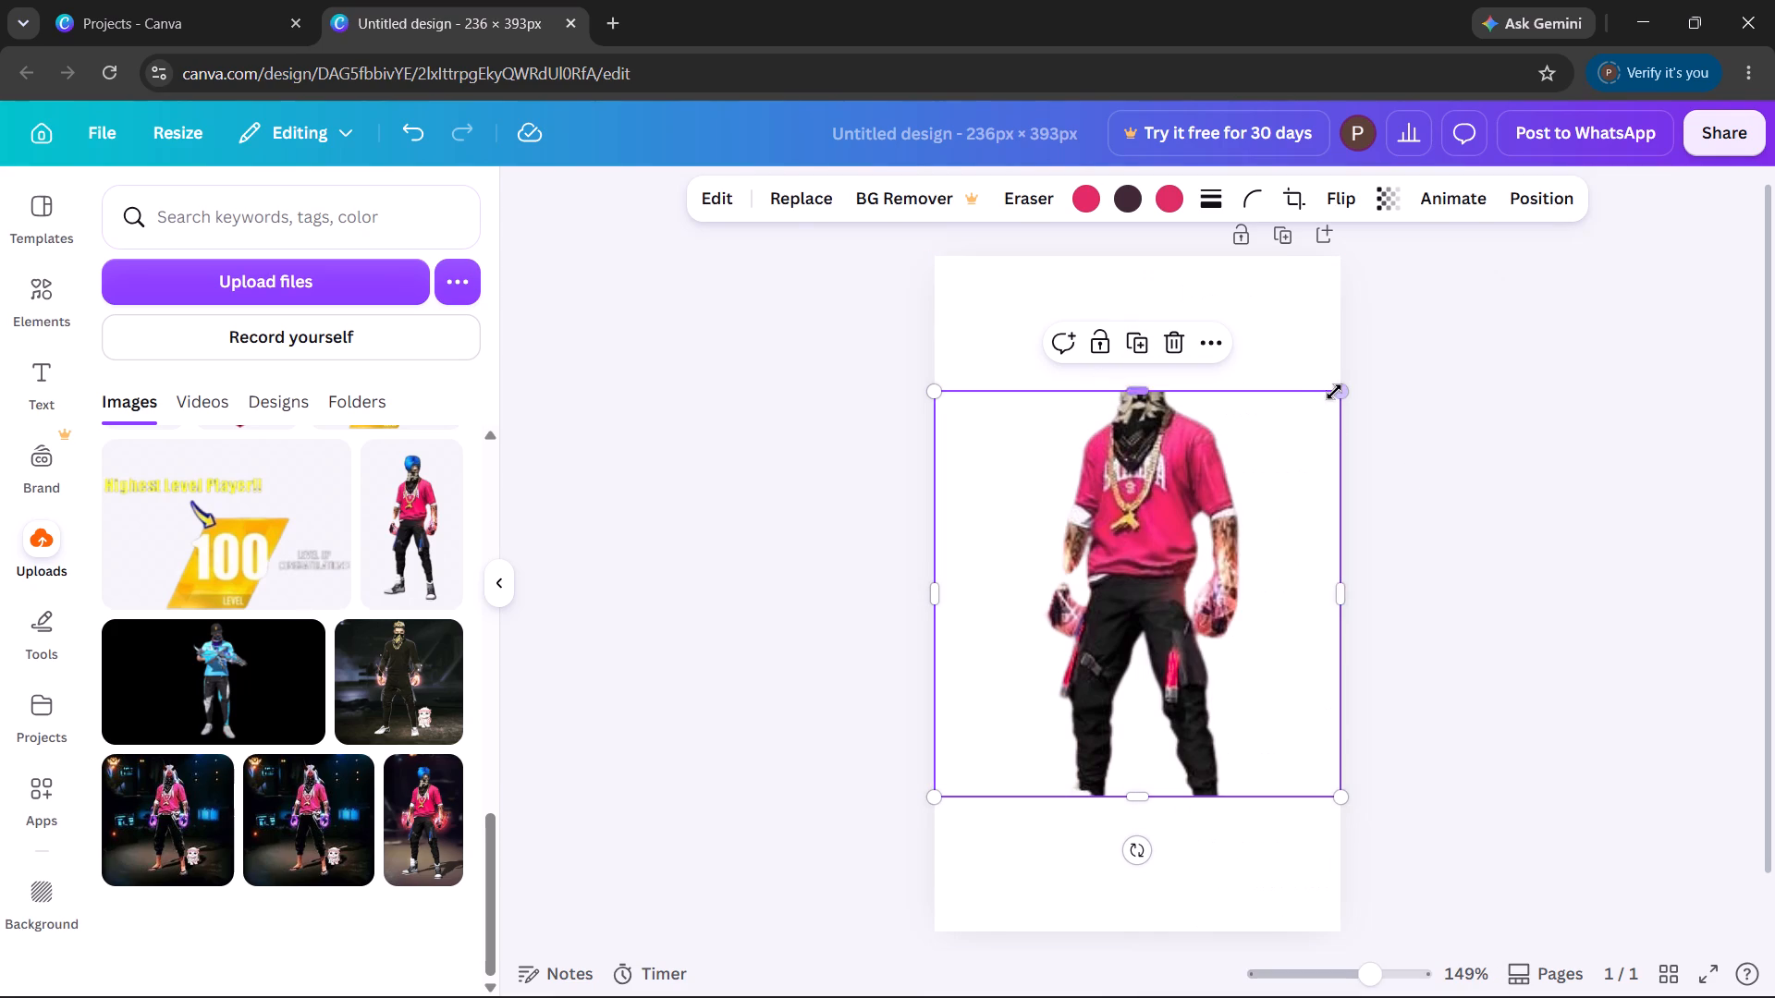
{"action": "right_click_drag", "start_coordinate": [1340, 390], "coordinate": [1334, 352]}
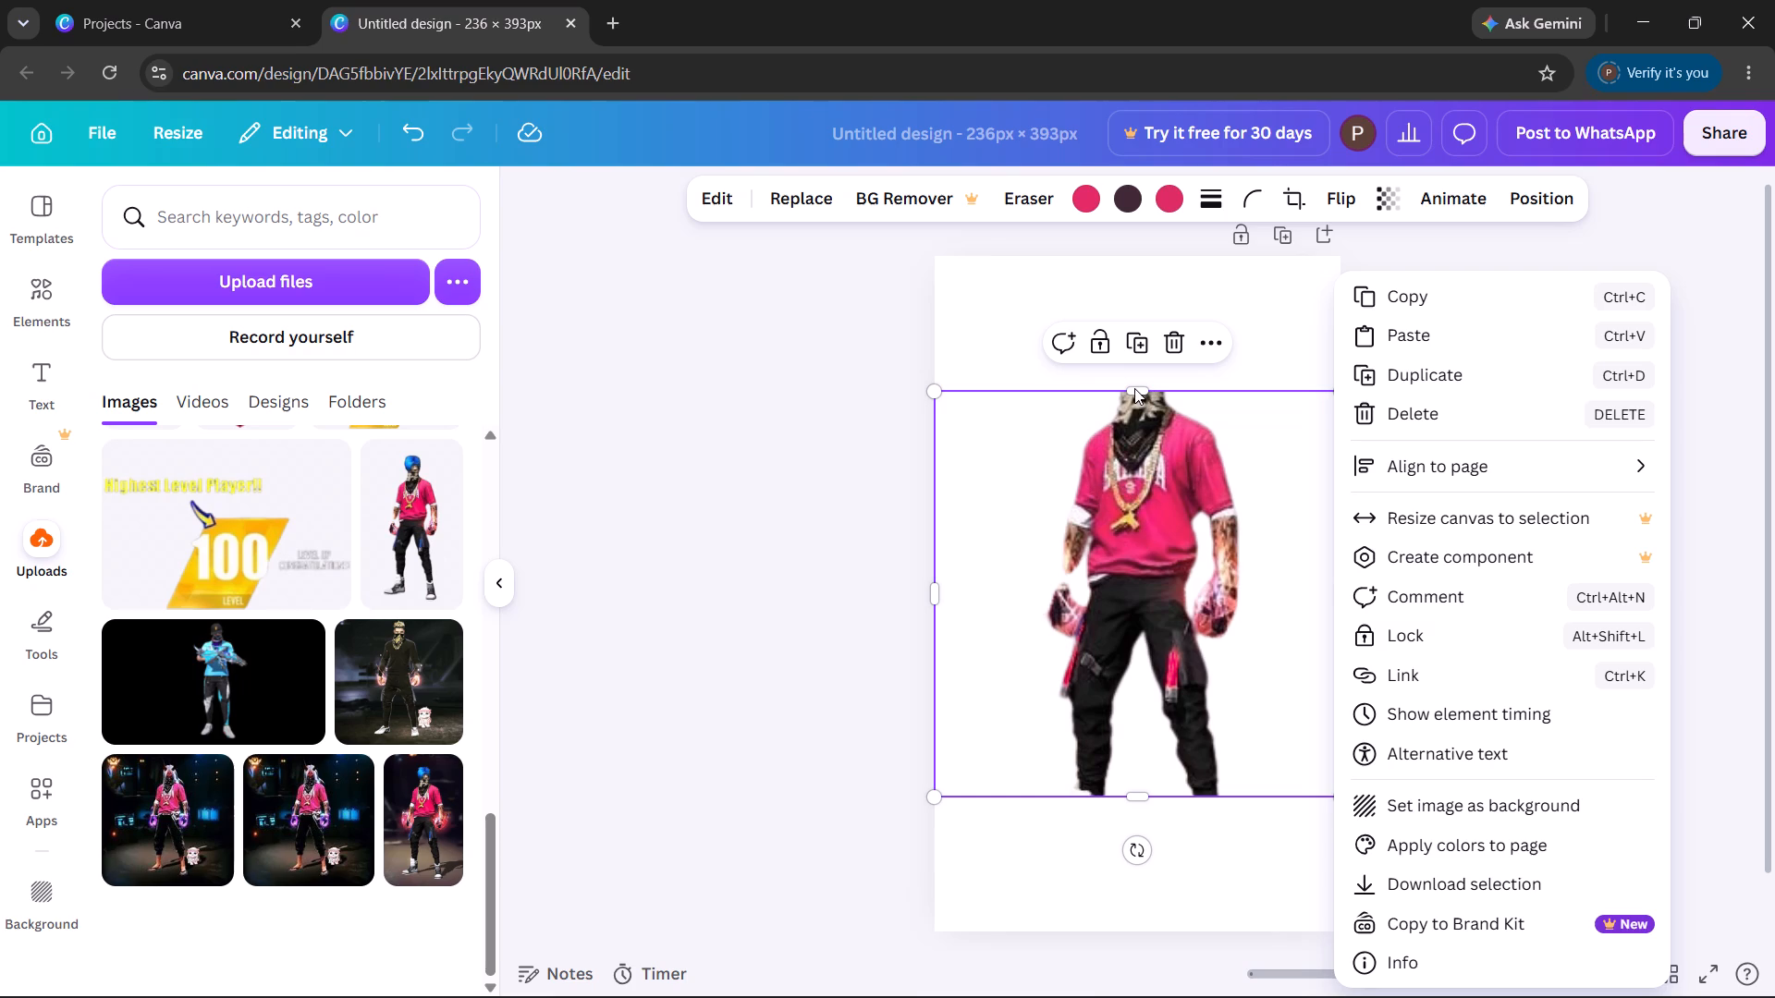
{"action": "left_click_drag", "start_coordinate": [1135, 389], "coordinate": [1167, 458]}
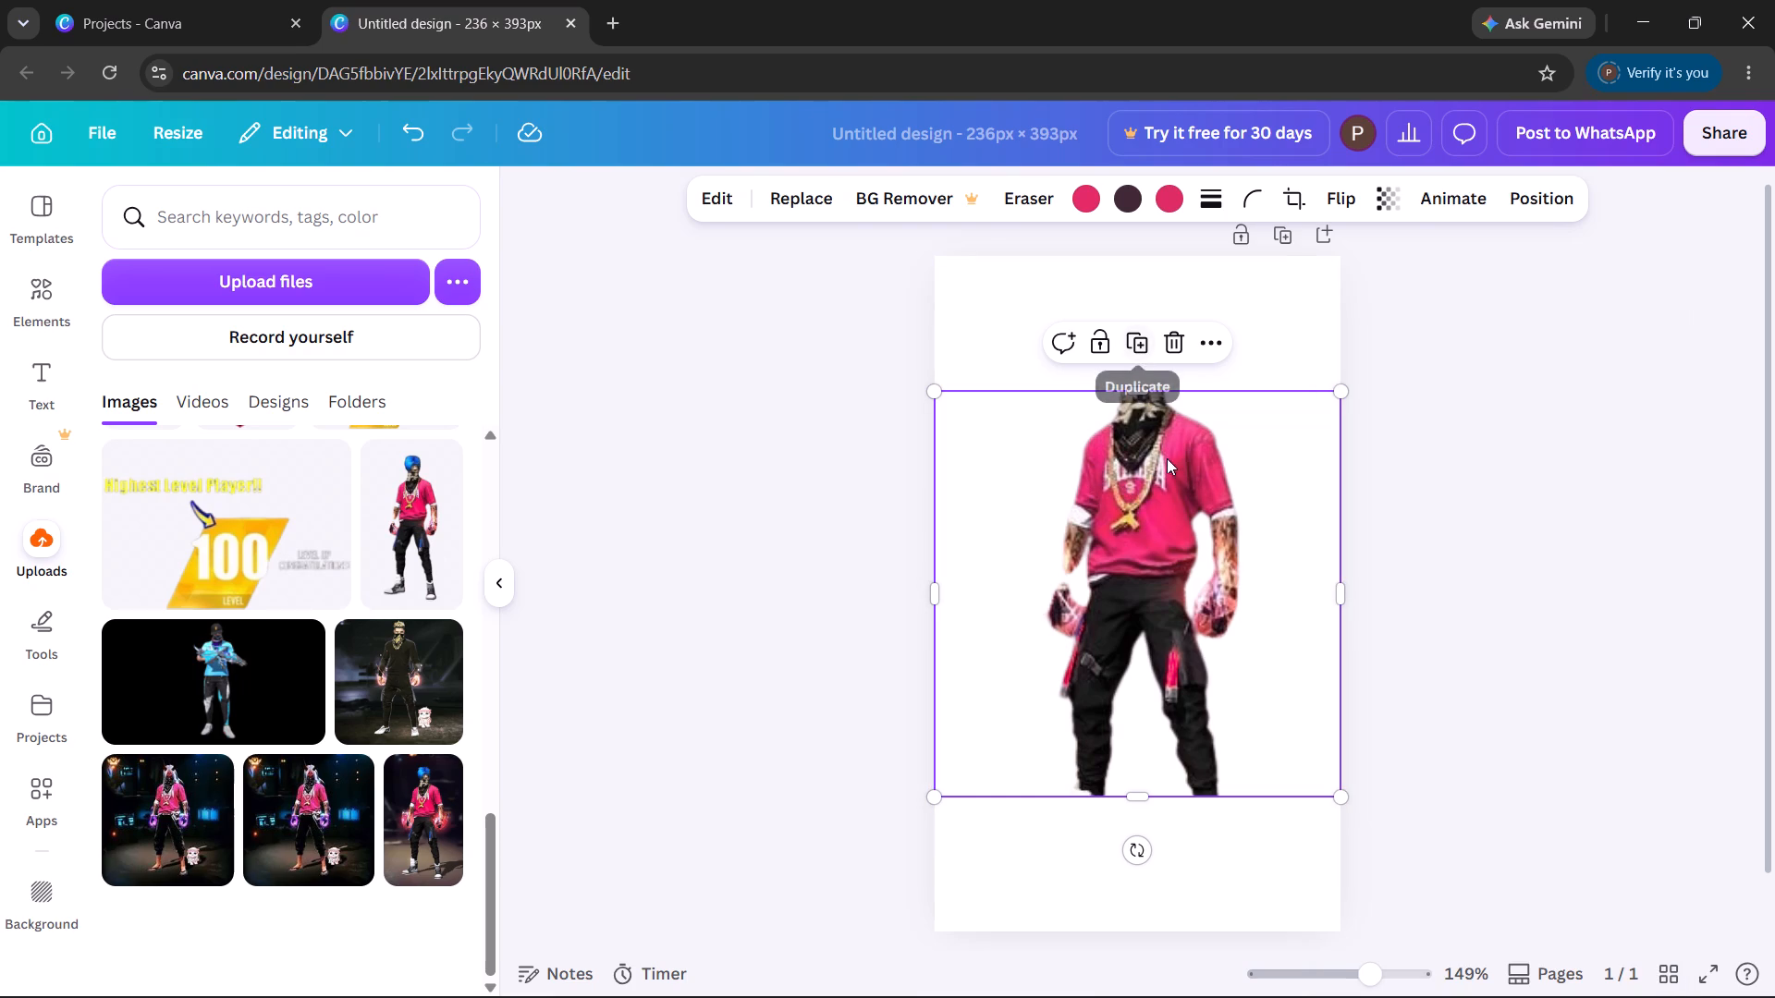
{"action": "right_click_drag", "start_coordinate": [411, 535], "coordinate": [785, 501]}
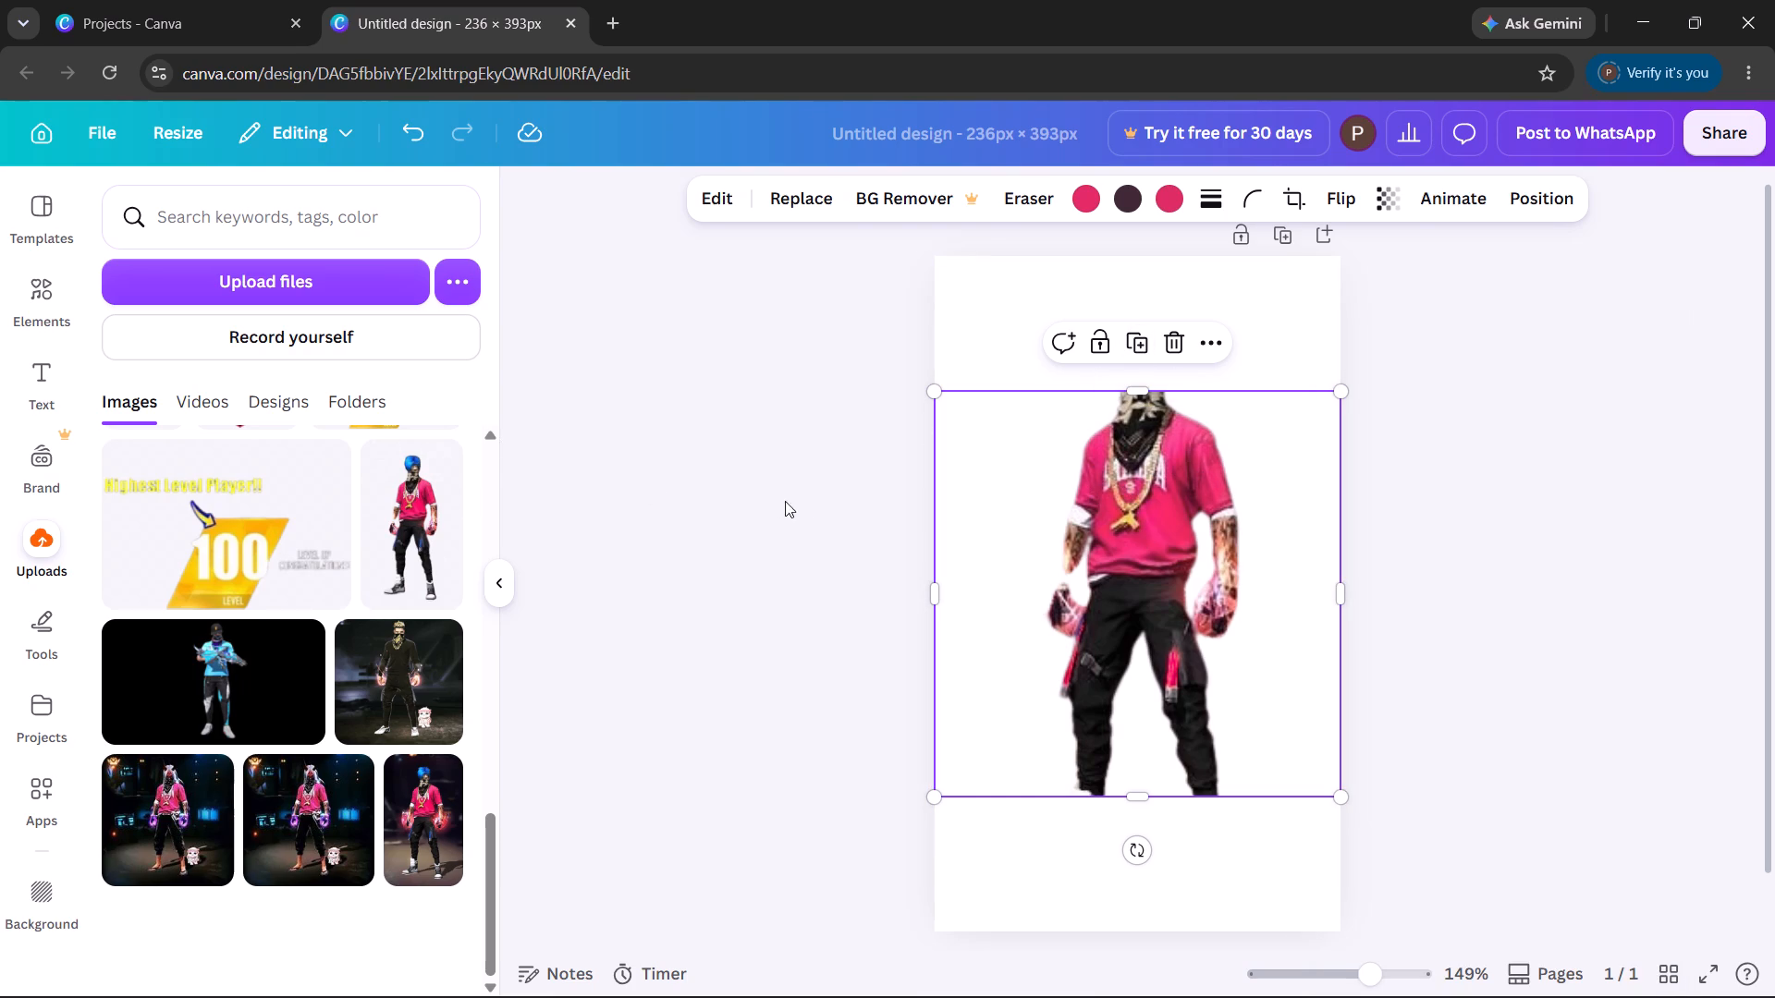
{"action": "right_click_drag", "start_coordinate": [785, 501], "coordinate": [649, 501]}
Add the yellow "Highest Level Player!!" level 100 graphic to the page and place it in the page's upper-left corner.
{"action": "left_click", "coordinate": [244, 540]}
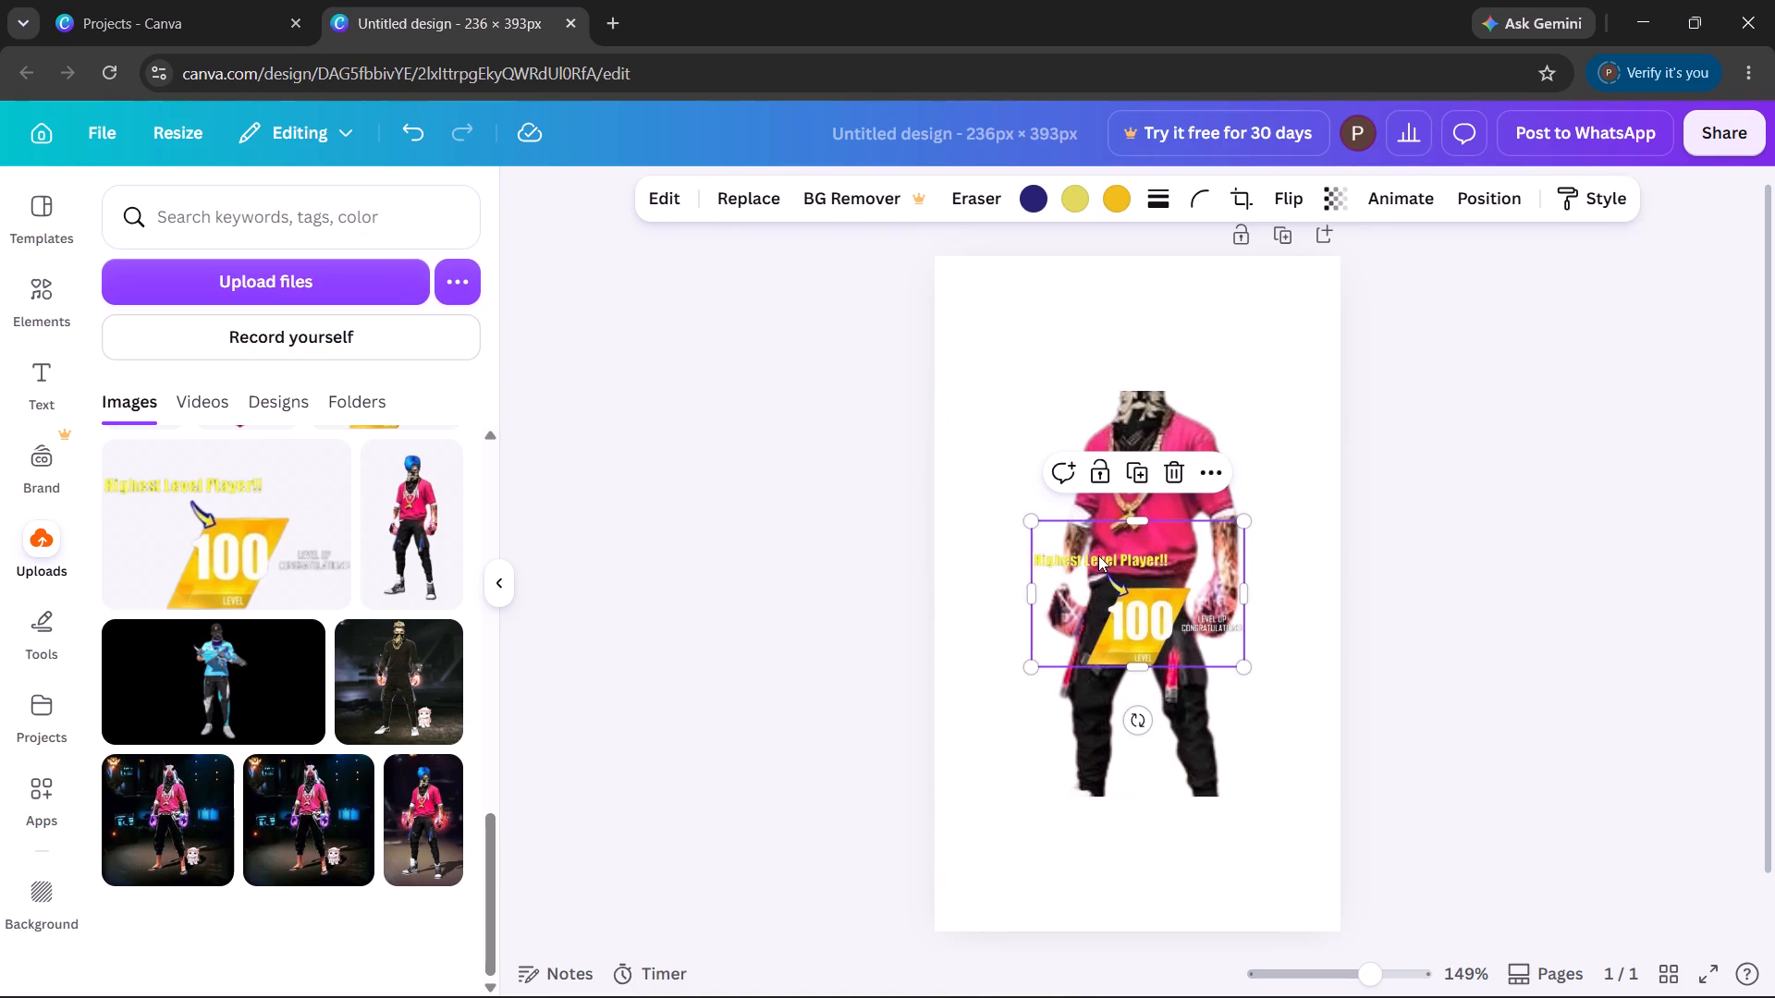
{"action": "left_click_drag", "start_coordinate": [1099, 555], "coordinate": [1002, 296]}
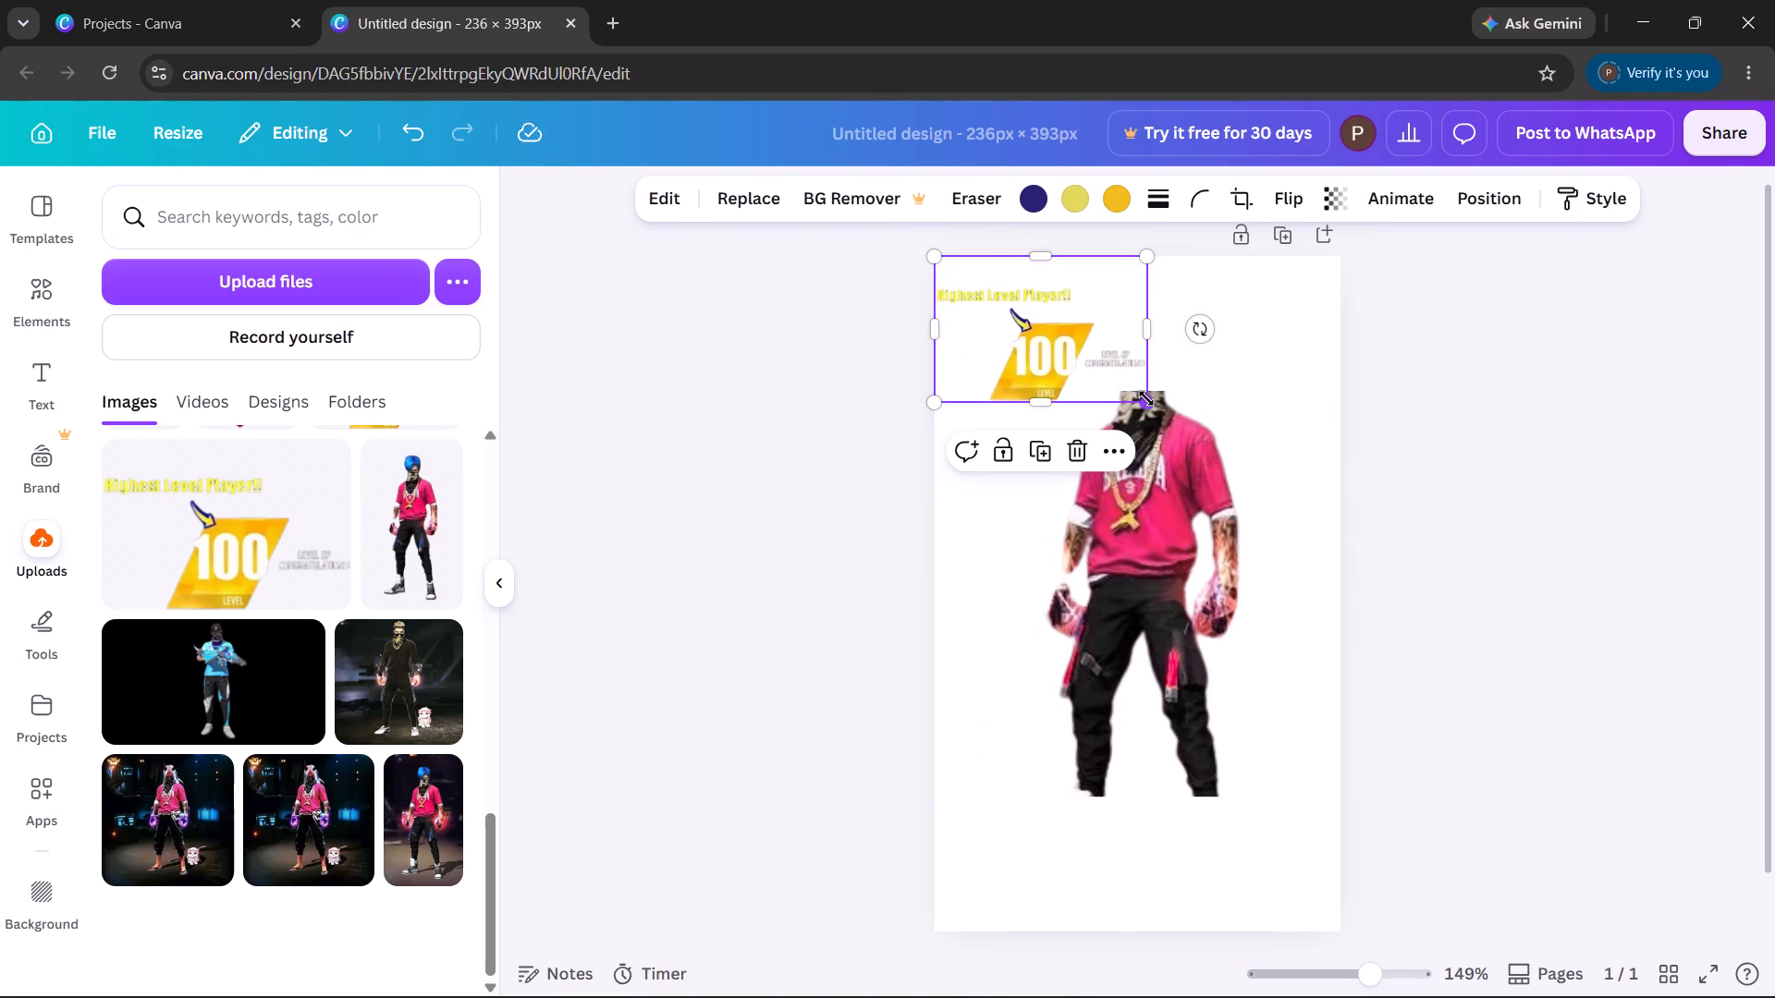
Delete the pink-shirted character image from the page.
{"action": "left_click", "coordinate": [1207, 545]}
{"action": "right_click_drag", "start_coordinate": [1207, 545], "coordinate": [1188, 407]}
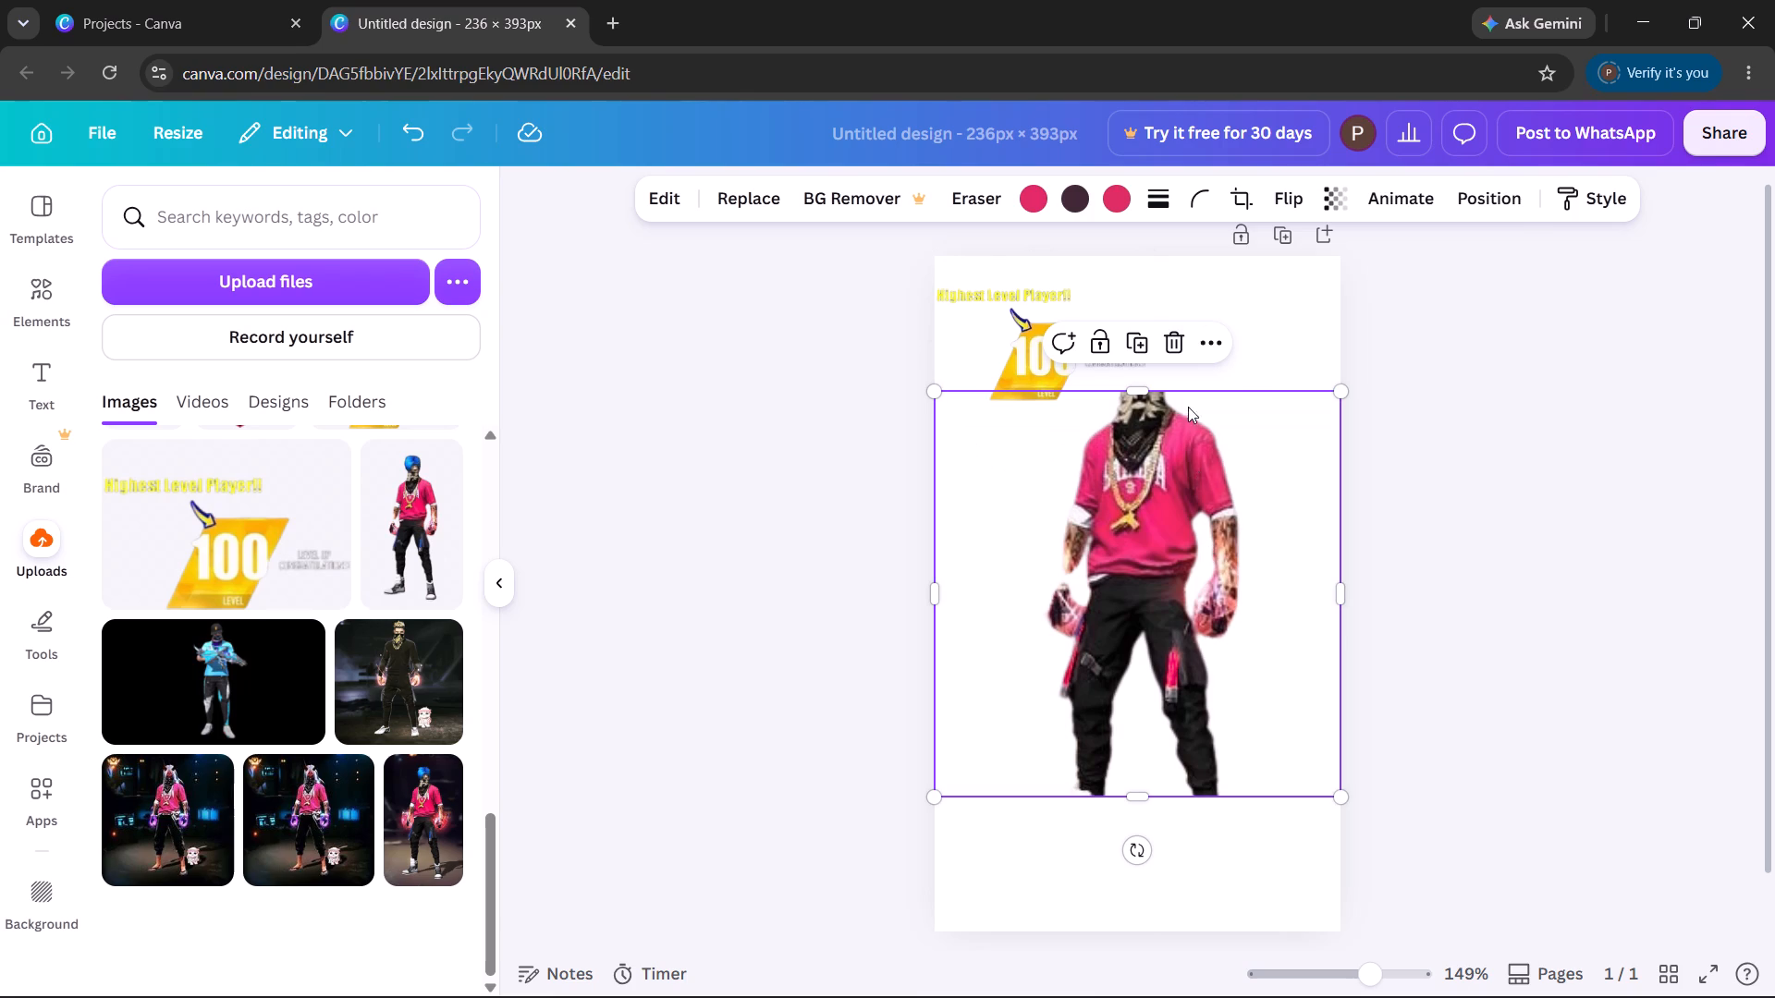
{"action": "left_click", "coordinate": [1170, 339]}
{"action": "left_click", "coordinate": [1170, 339]}
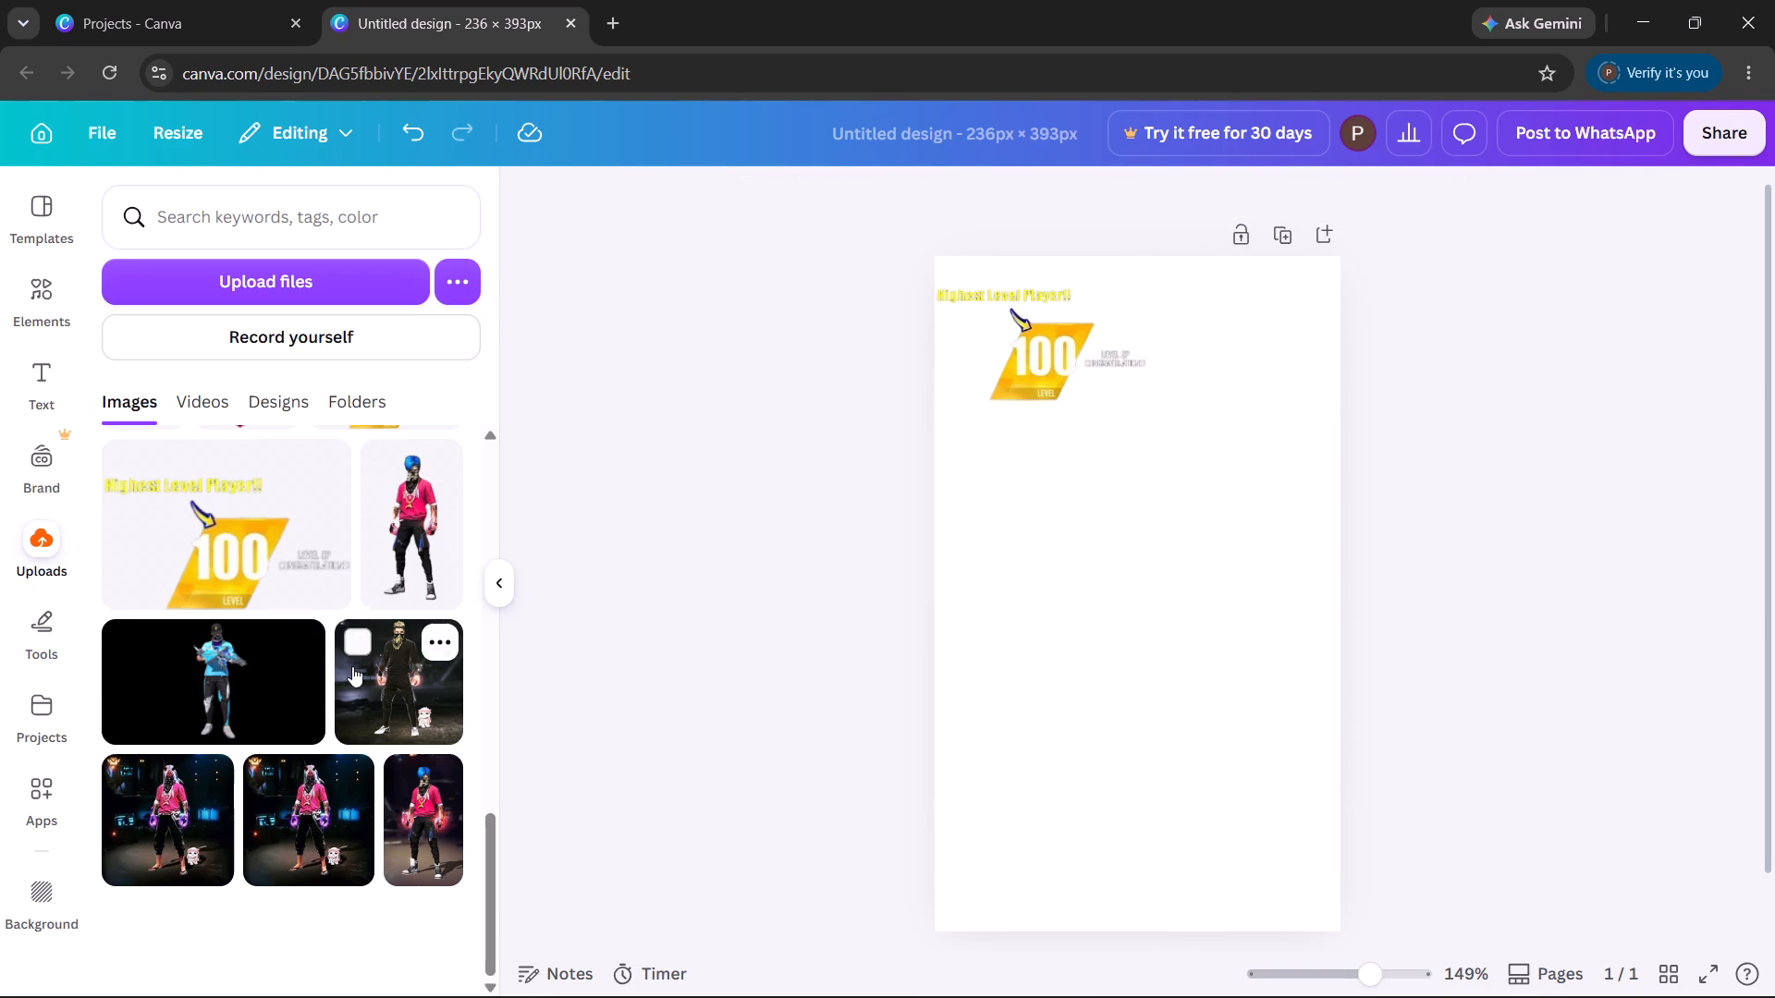
Add the uploaded black-outfit character image to the page and extend its frame up to the page's upper edge.
{"action": "right_click_drag", "start_coordinate": [401, 663], "coordinate": [519, 644]}
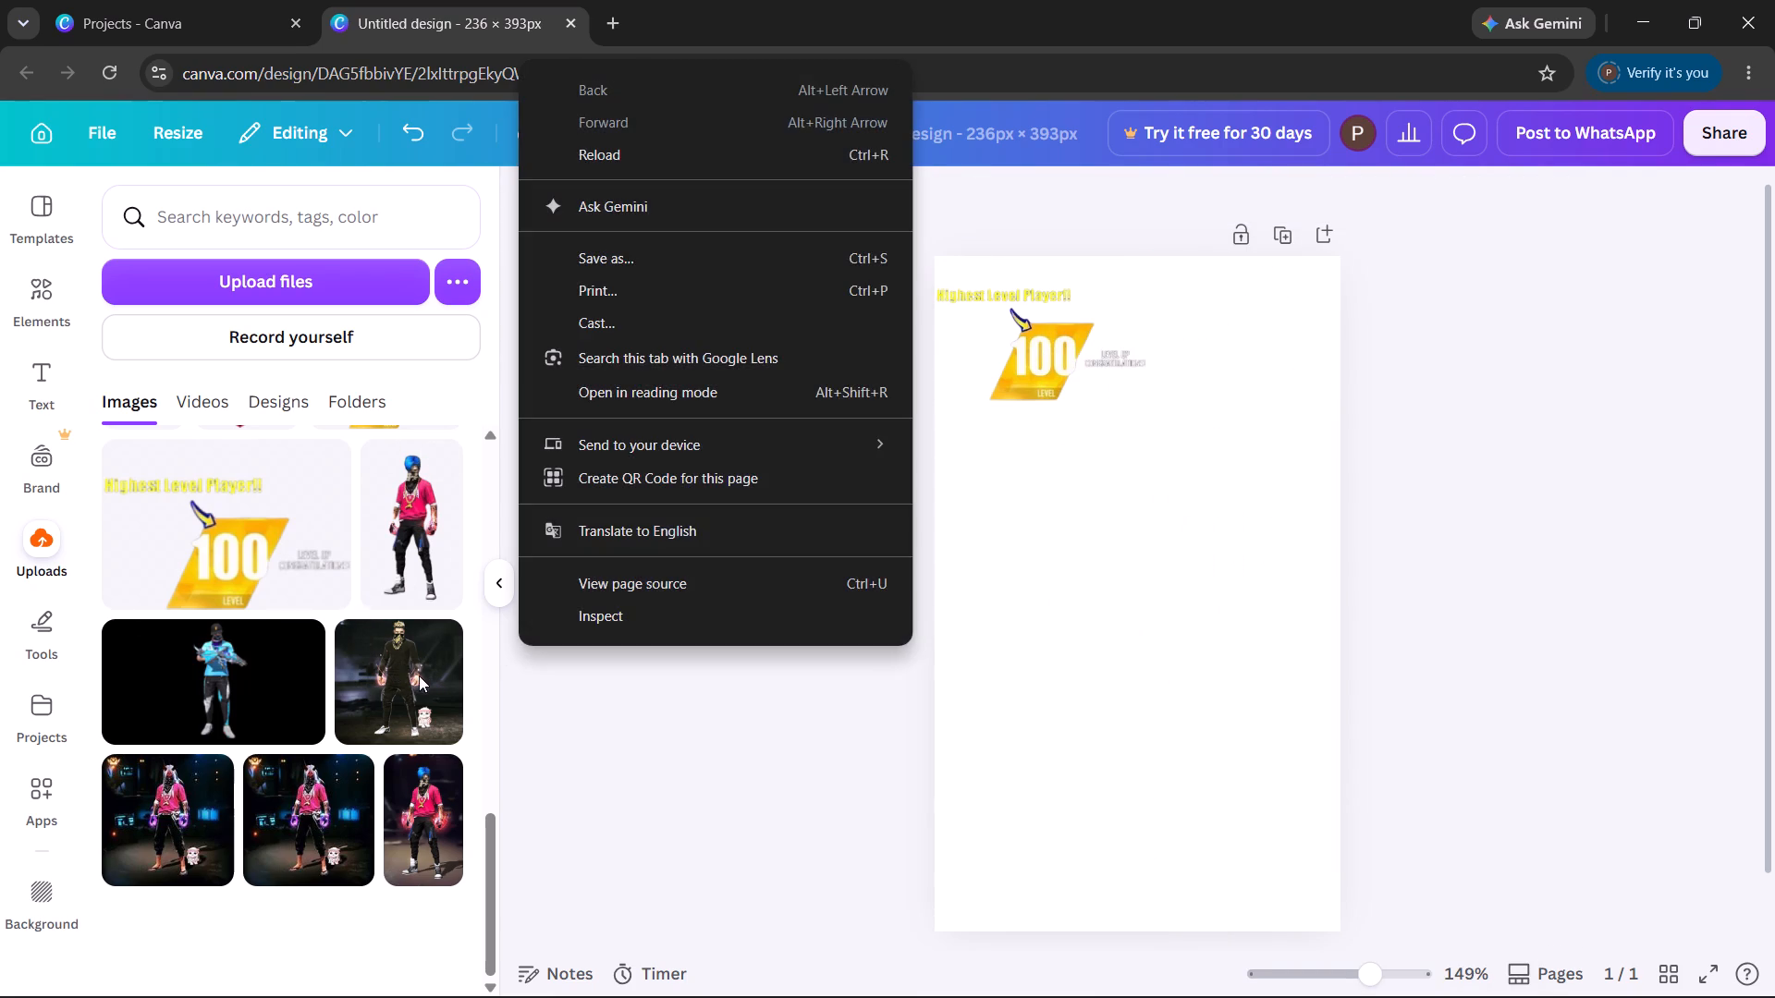
{"action": "left_click", "coordinate": [419, 675]}
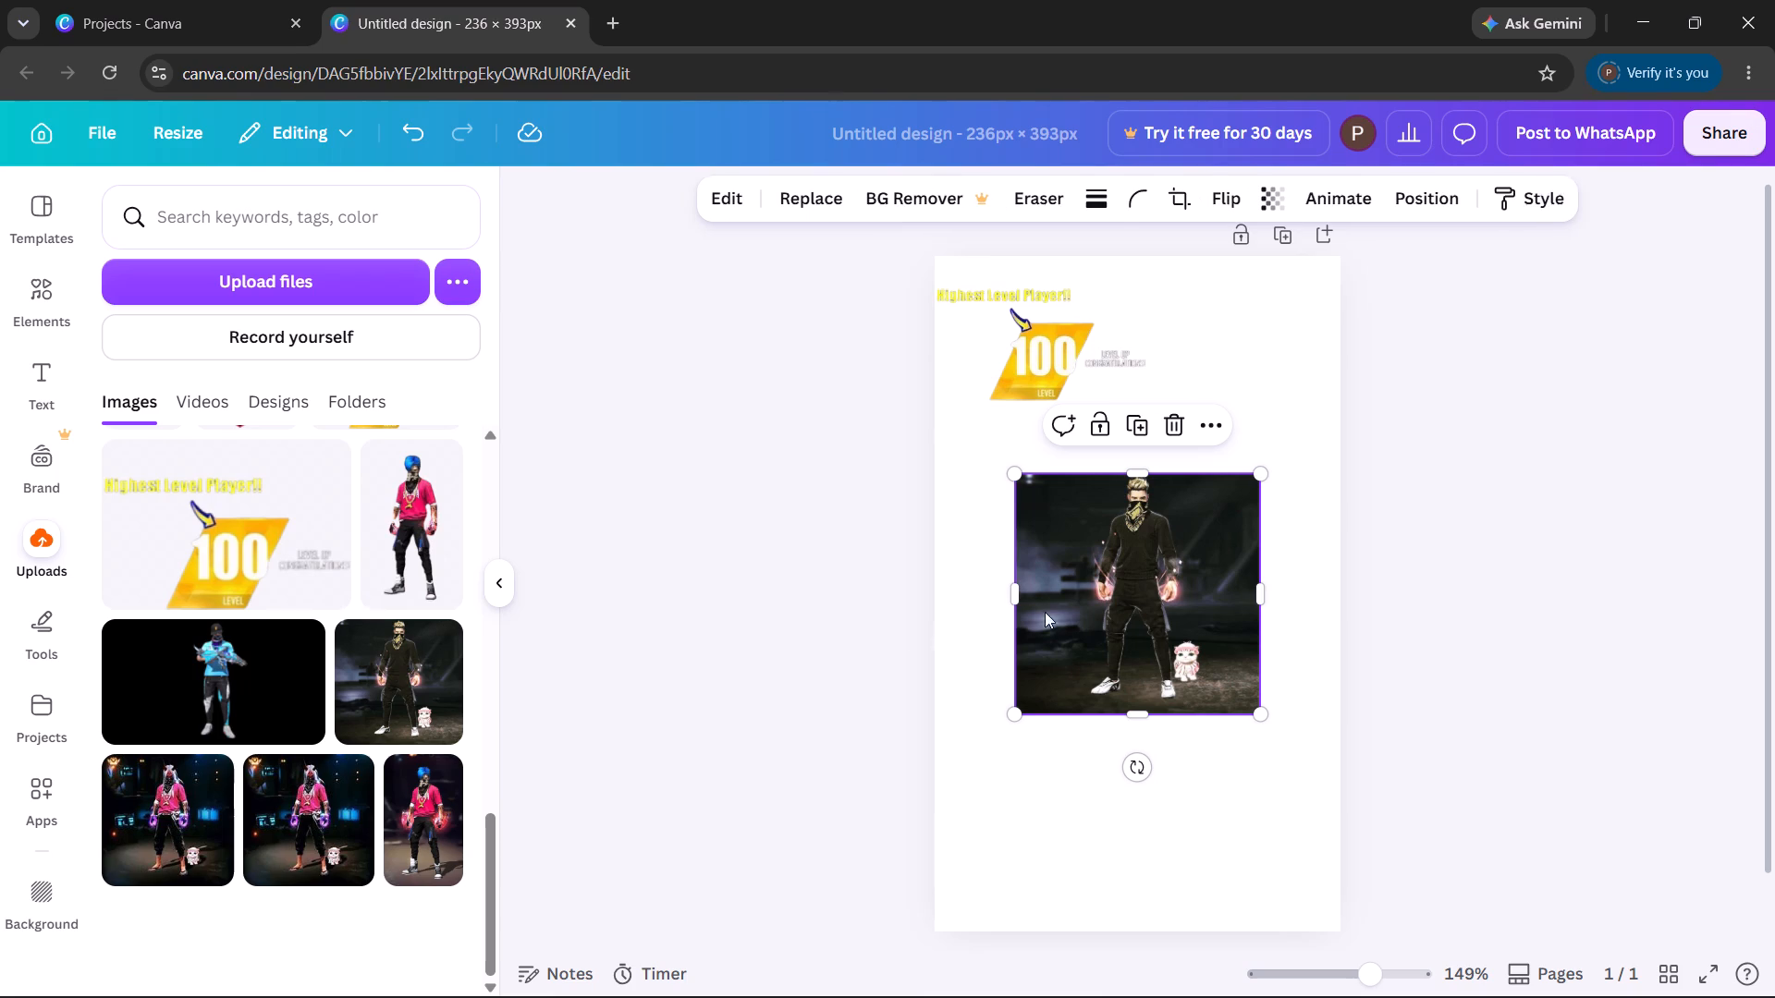
{"action": "left_click_drag", "start_coordinate": [1136, 477], "coordinate": [1129, 438]}
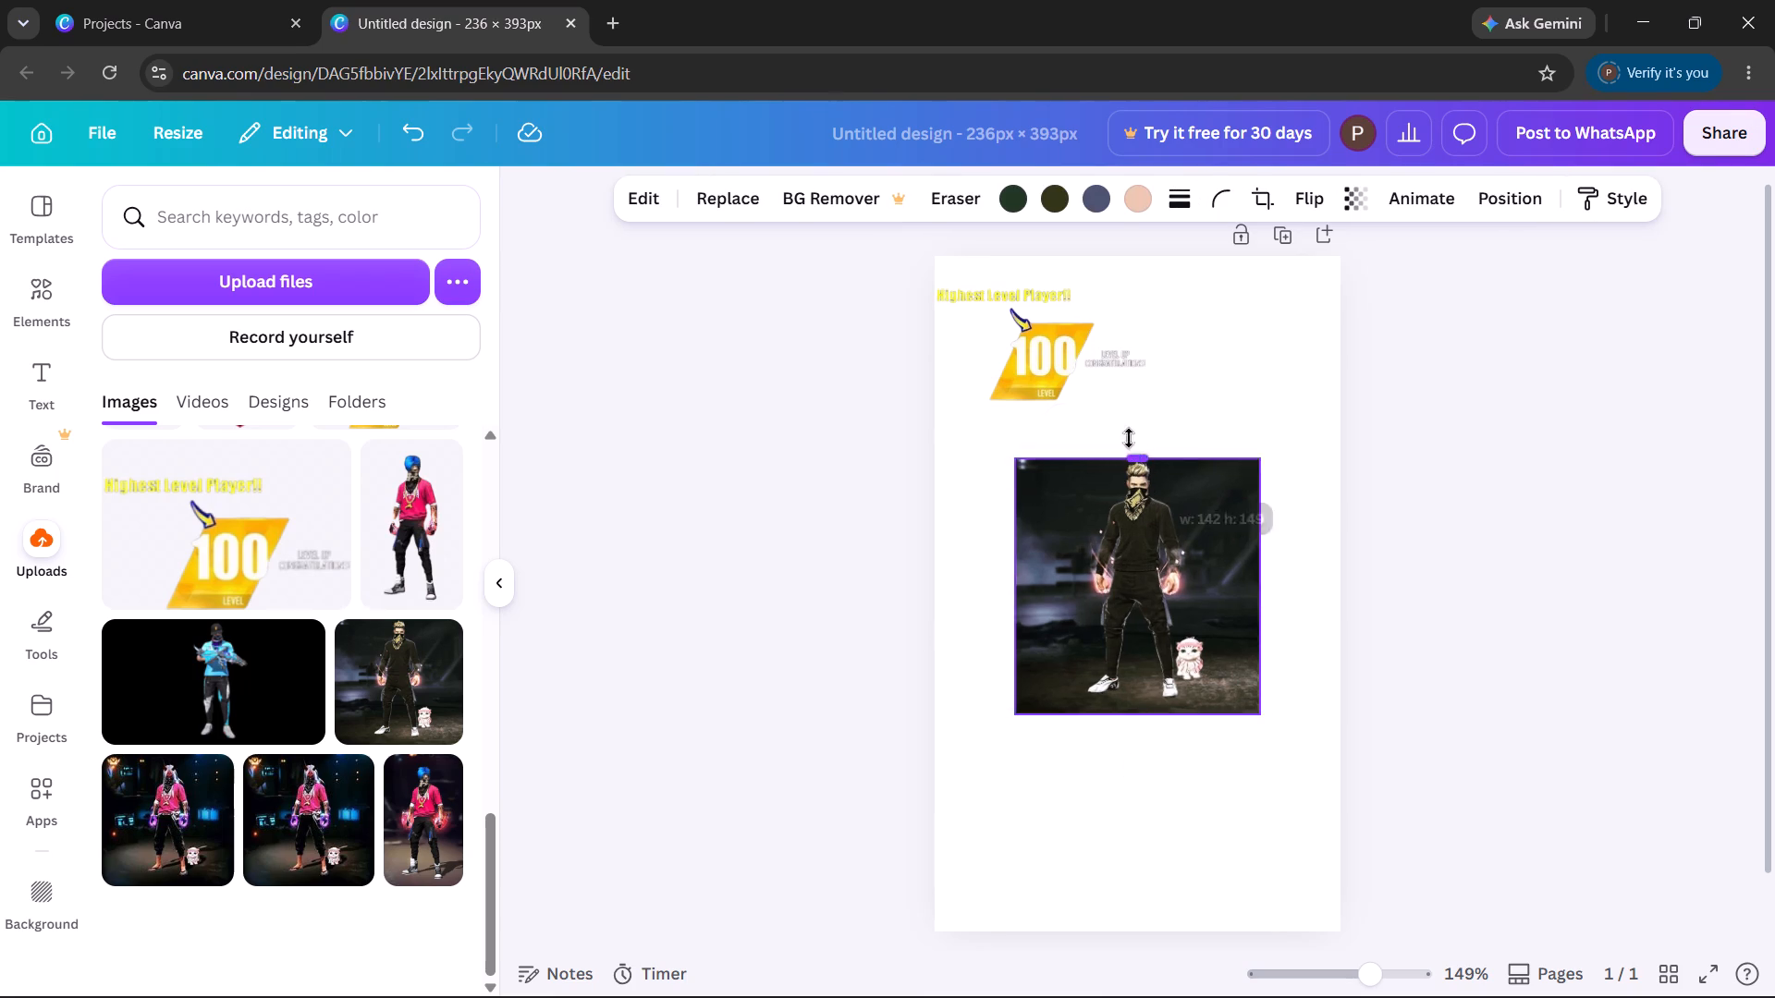
{"action": "left_click_drag", "start_coordinate": [1129, 438], "coordinate": [1098, 264]}
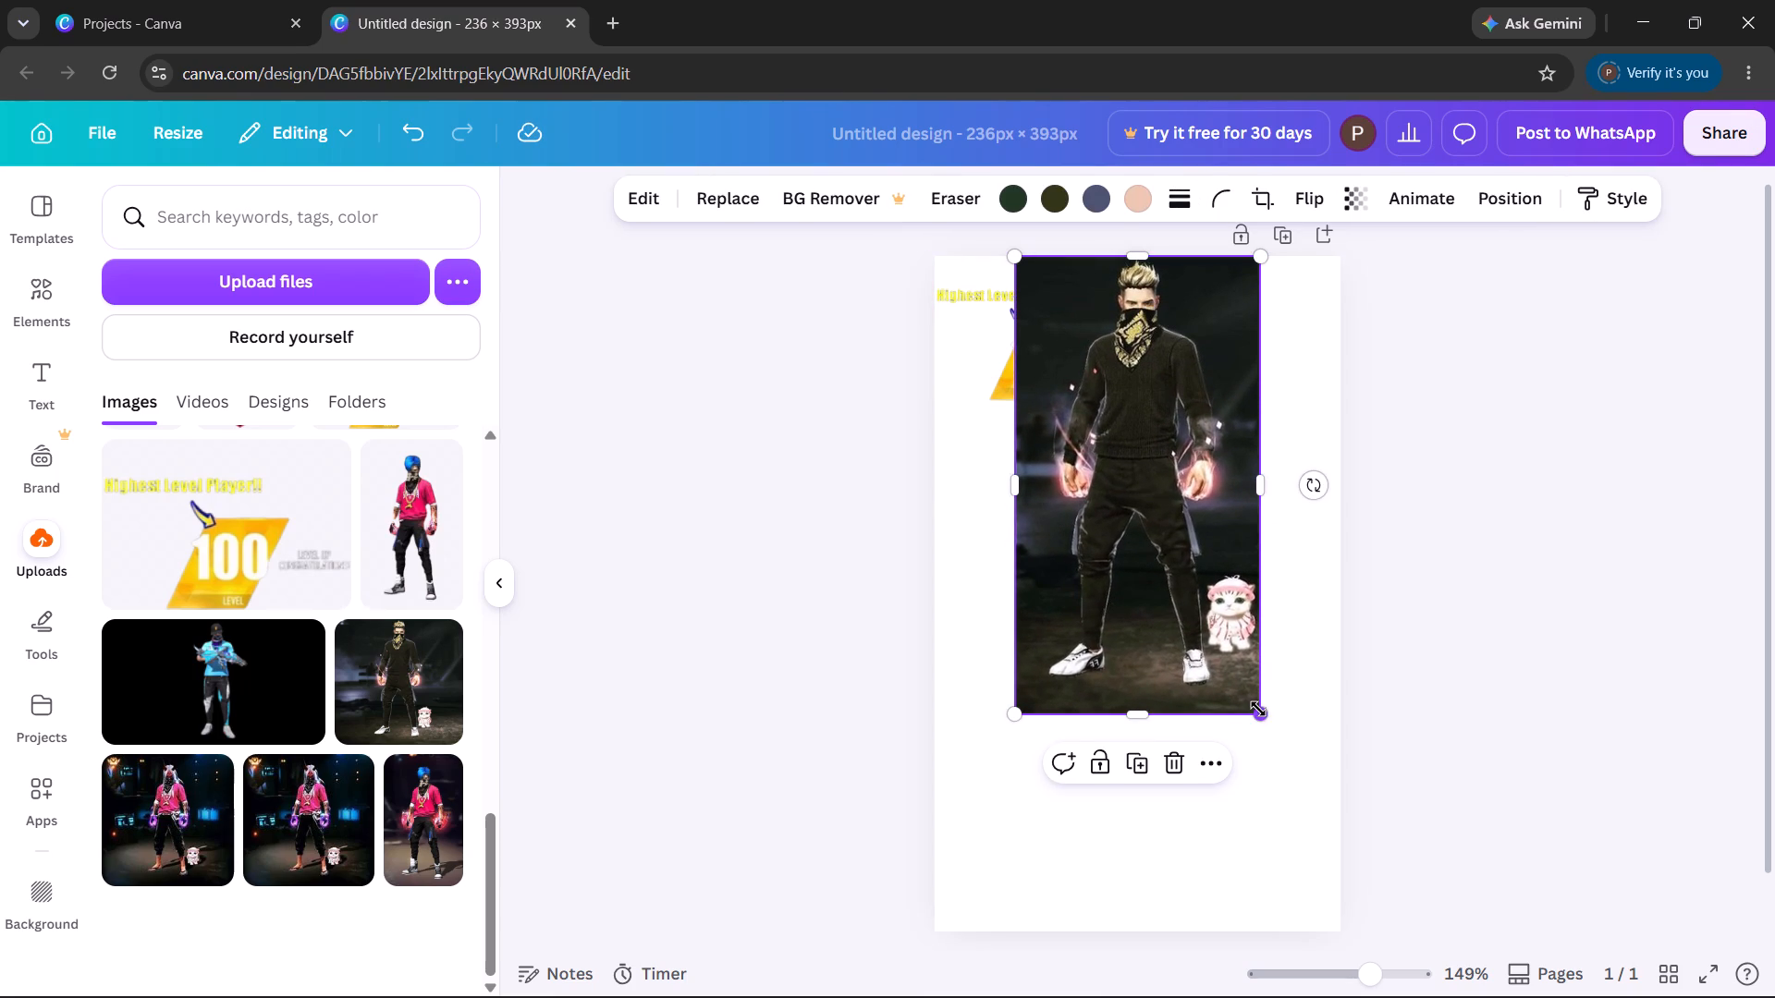
Enlarge the black-outfit character image proportionally to about 198 × 370 px, extending past the page's right edge.
{"action": "right_click_drag", "start_coordinate": [1258, 709], "coordinate": [1295, 882]}
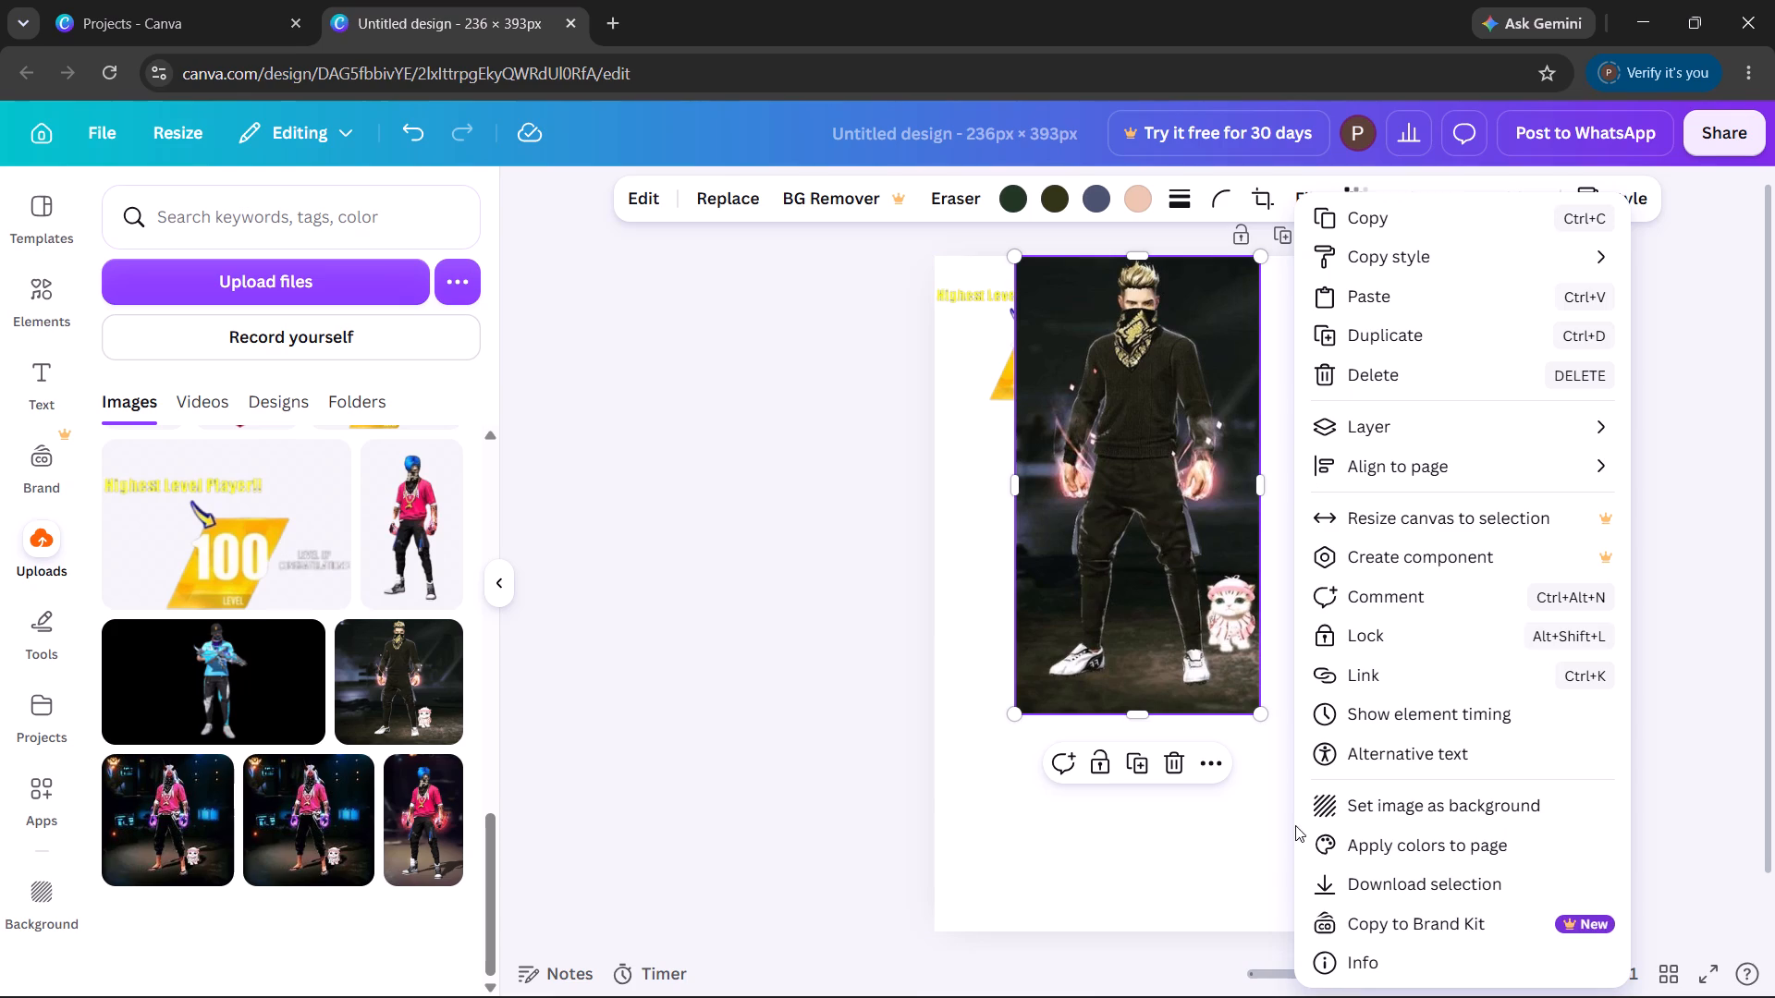
{"action": "left_click", "coordinate": [1252, 710]}
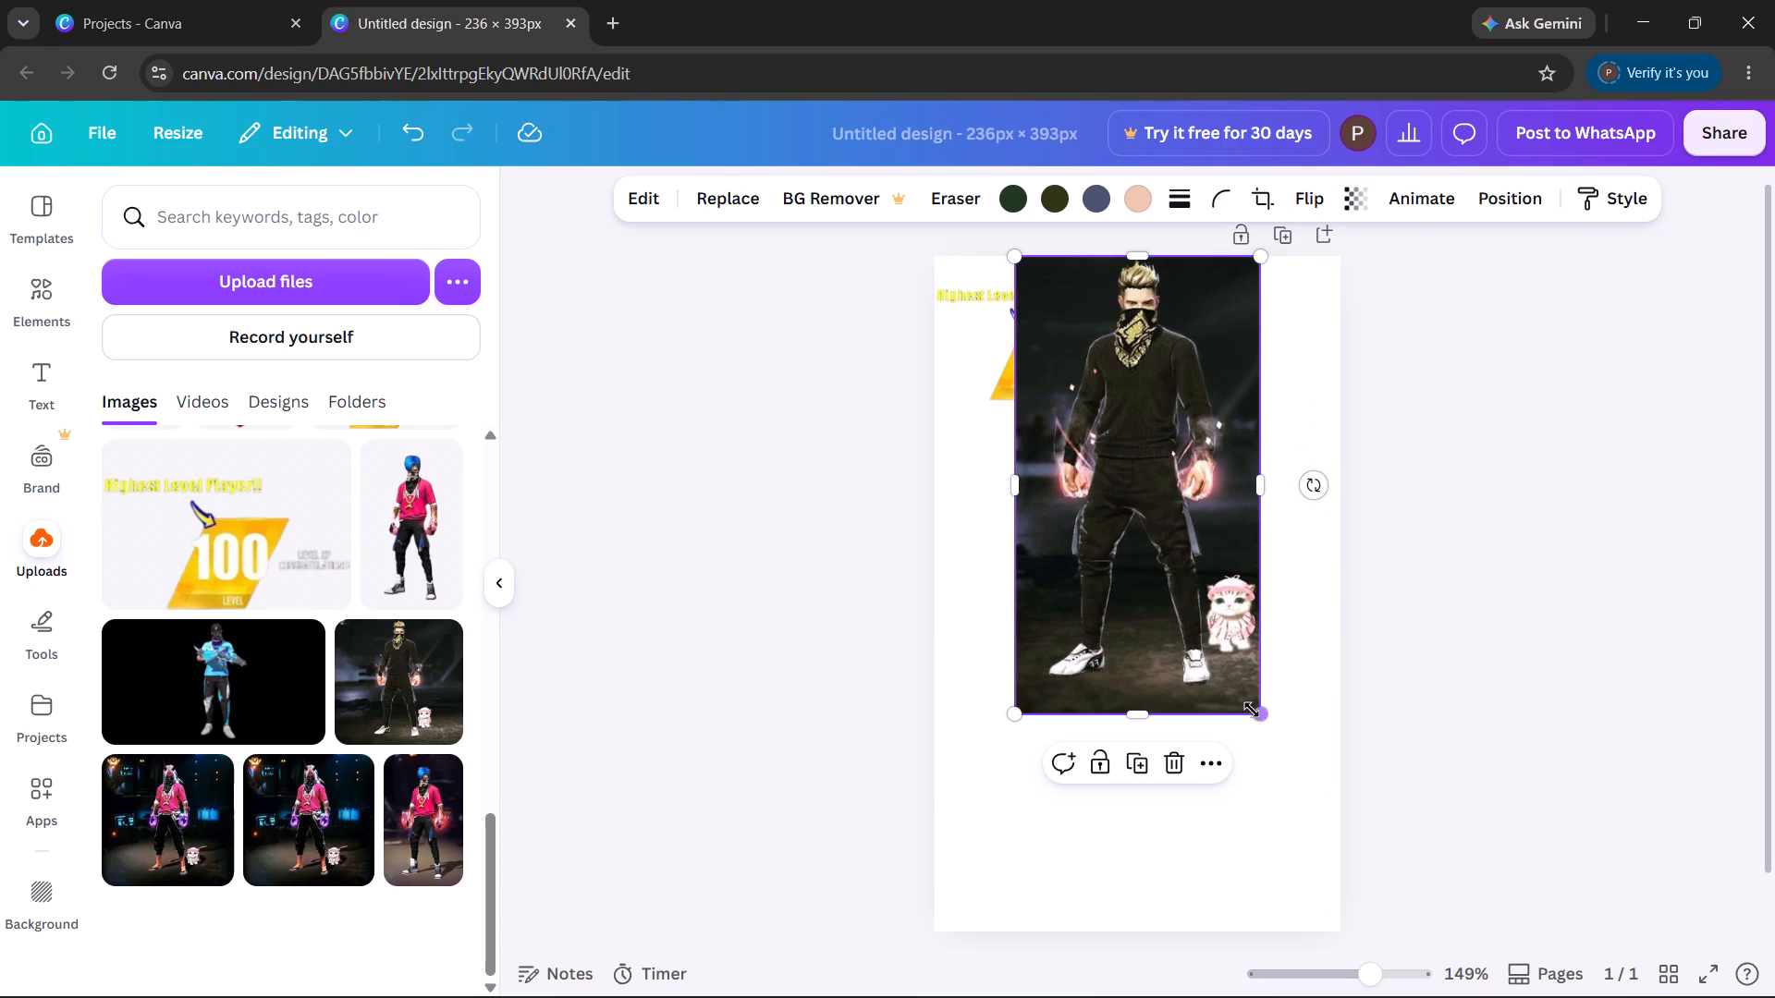
{"action": "left_click_drag", "start_coordinate": [1252, 710], "coordinate": [1185, 994]}
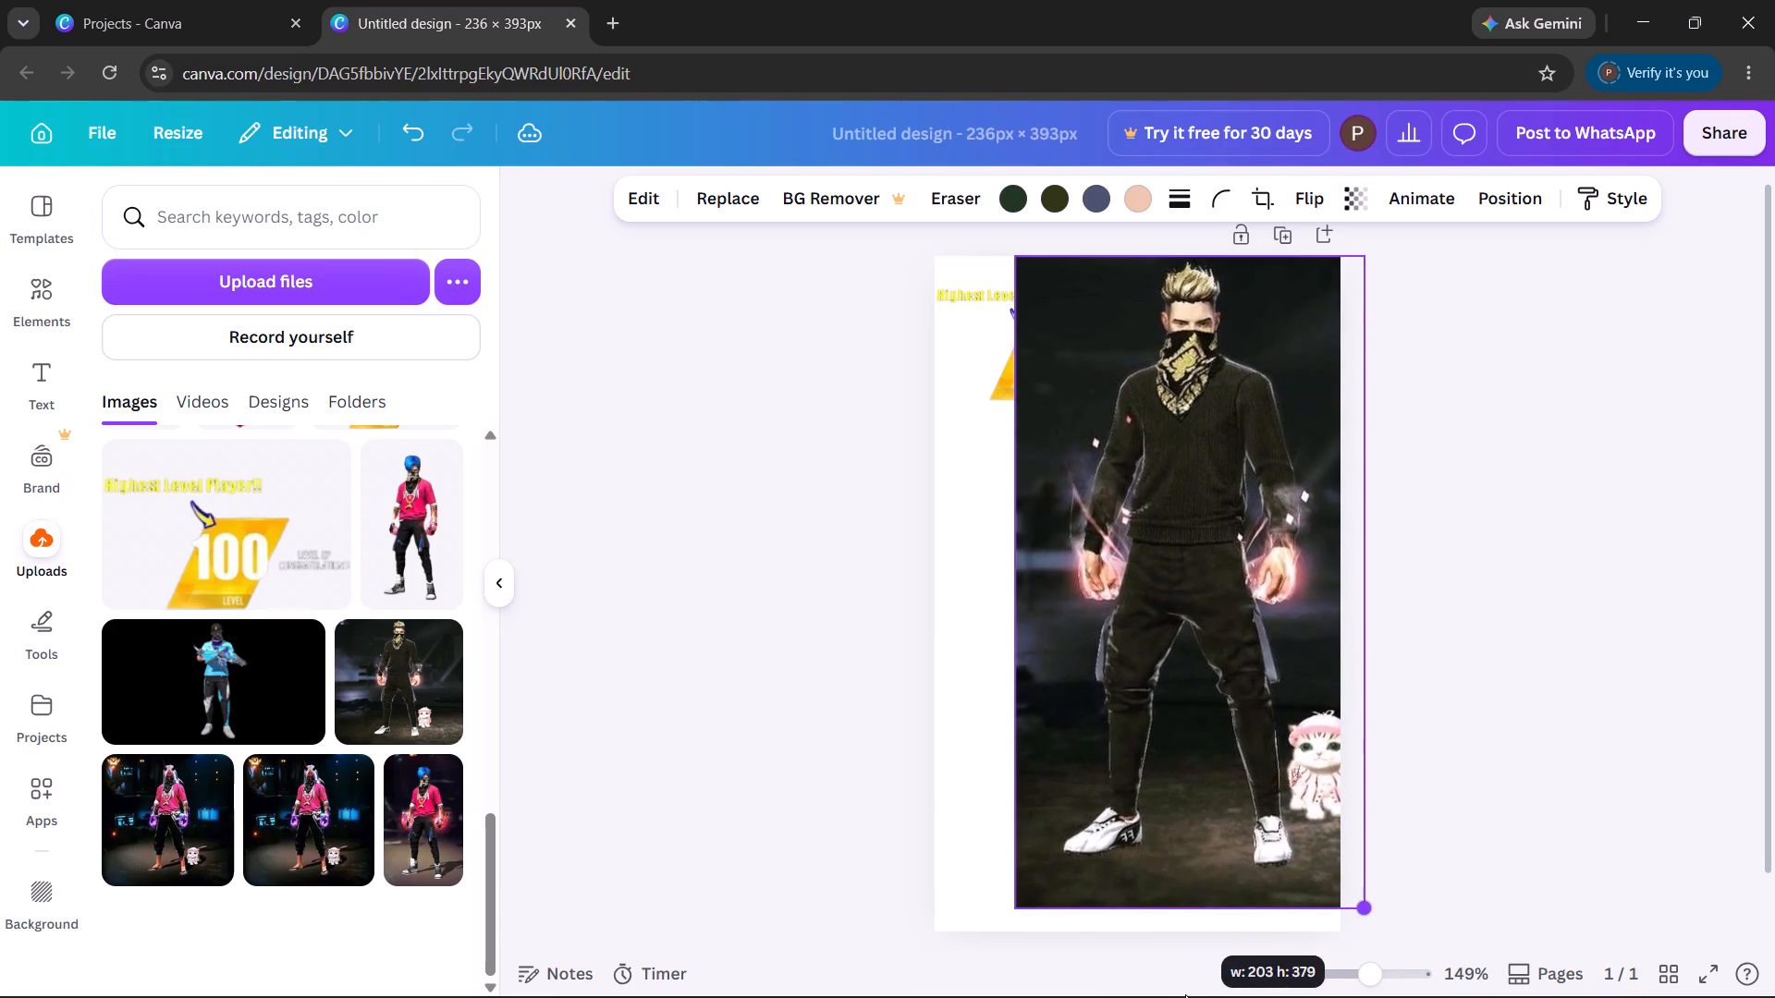
{"action": "left_click_drag", "start_coordinate": [1185, 994], "coordinate": [1171, 981]}
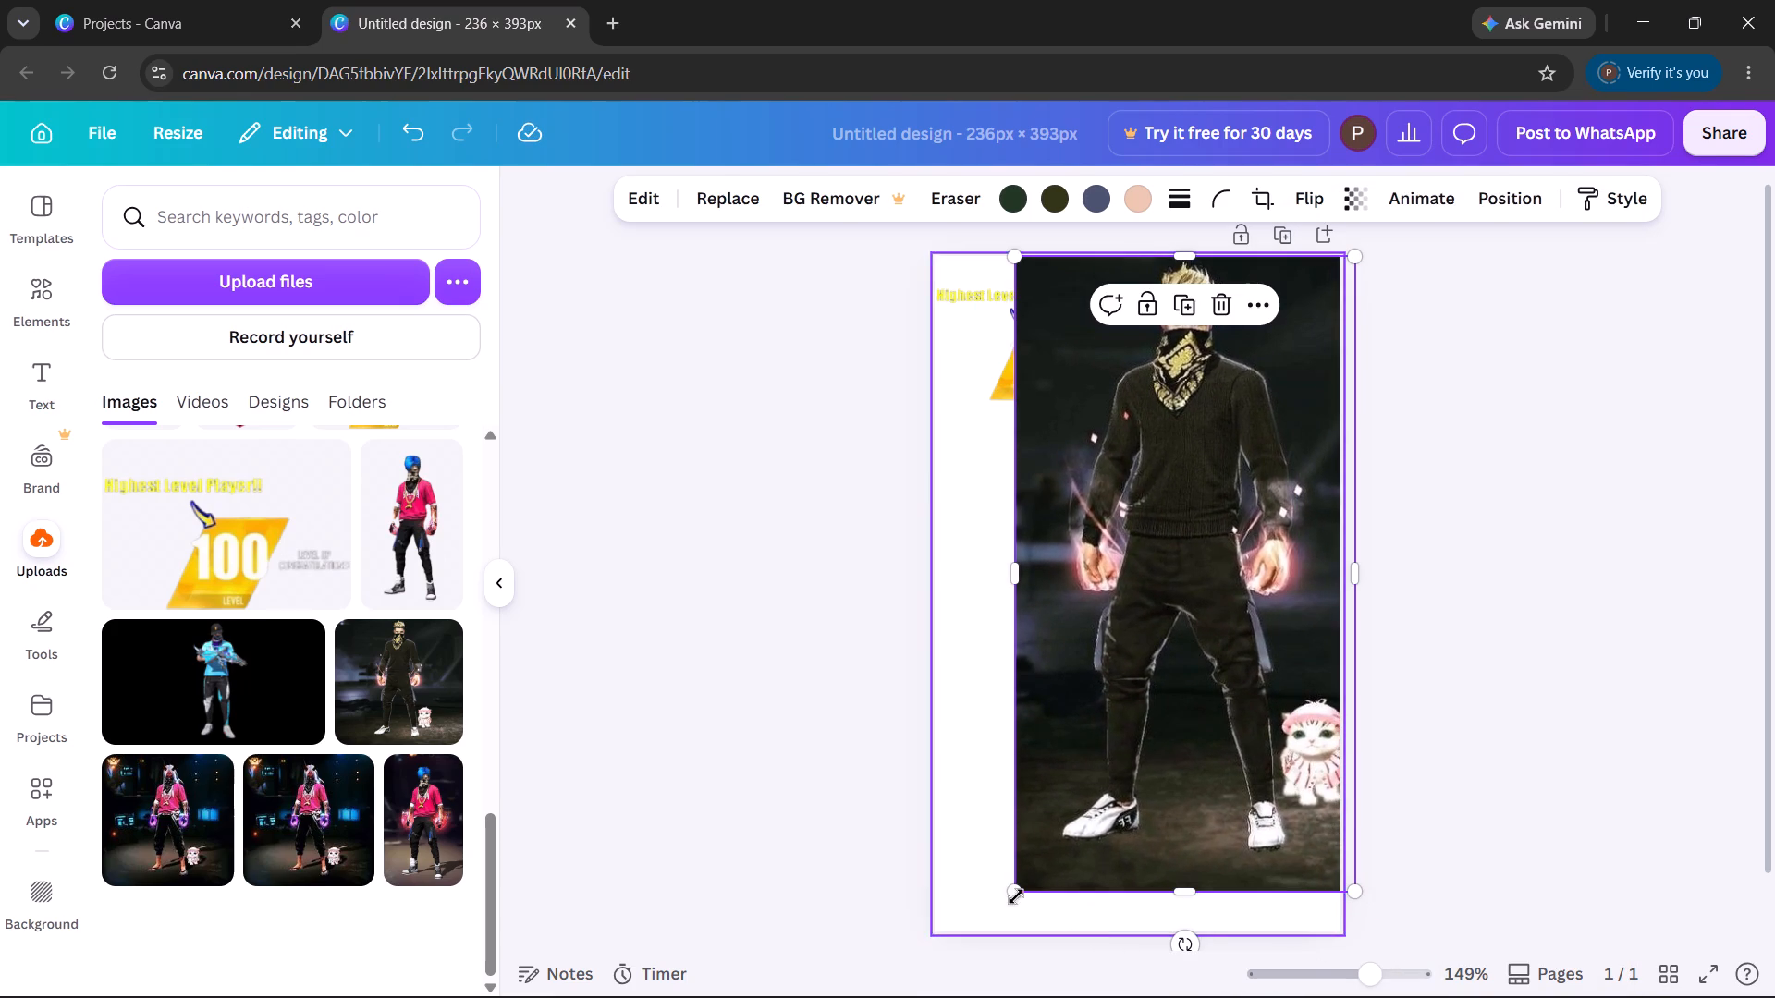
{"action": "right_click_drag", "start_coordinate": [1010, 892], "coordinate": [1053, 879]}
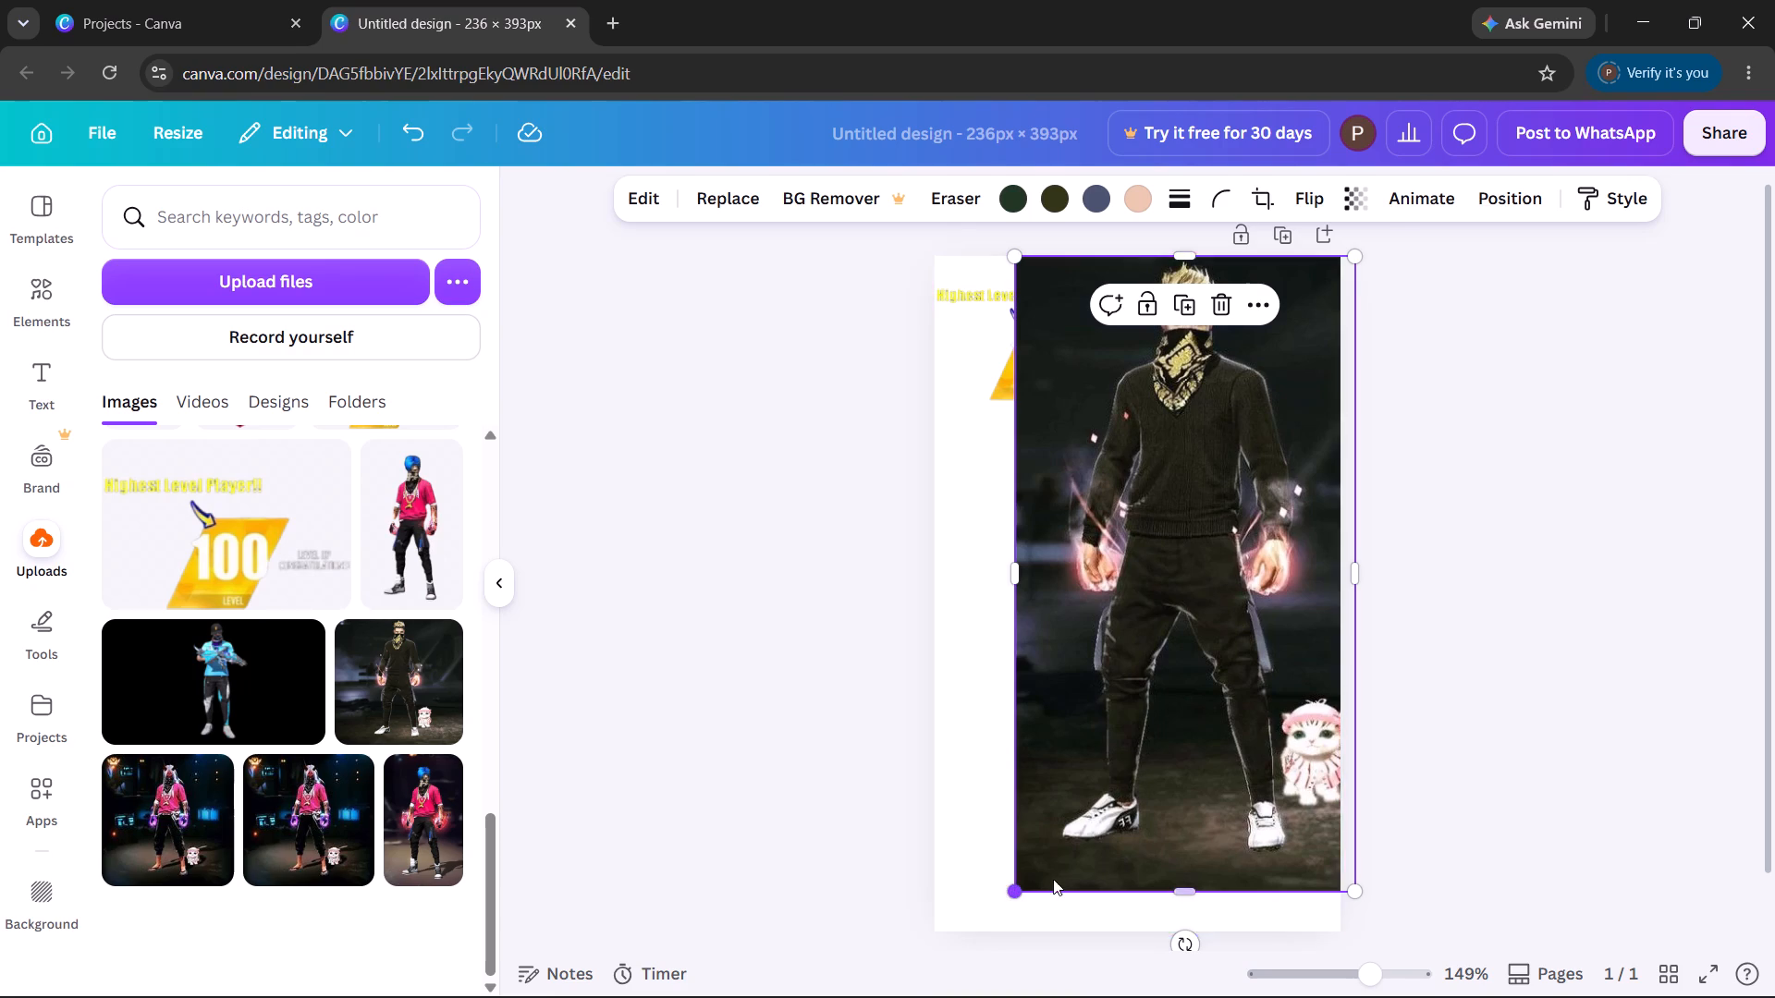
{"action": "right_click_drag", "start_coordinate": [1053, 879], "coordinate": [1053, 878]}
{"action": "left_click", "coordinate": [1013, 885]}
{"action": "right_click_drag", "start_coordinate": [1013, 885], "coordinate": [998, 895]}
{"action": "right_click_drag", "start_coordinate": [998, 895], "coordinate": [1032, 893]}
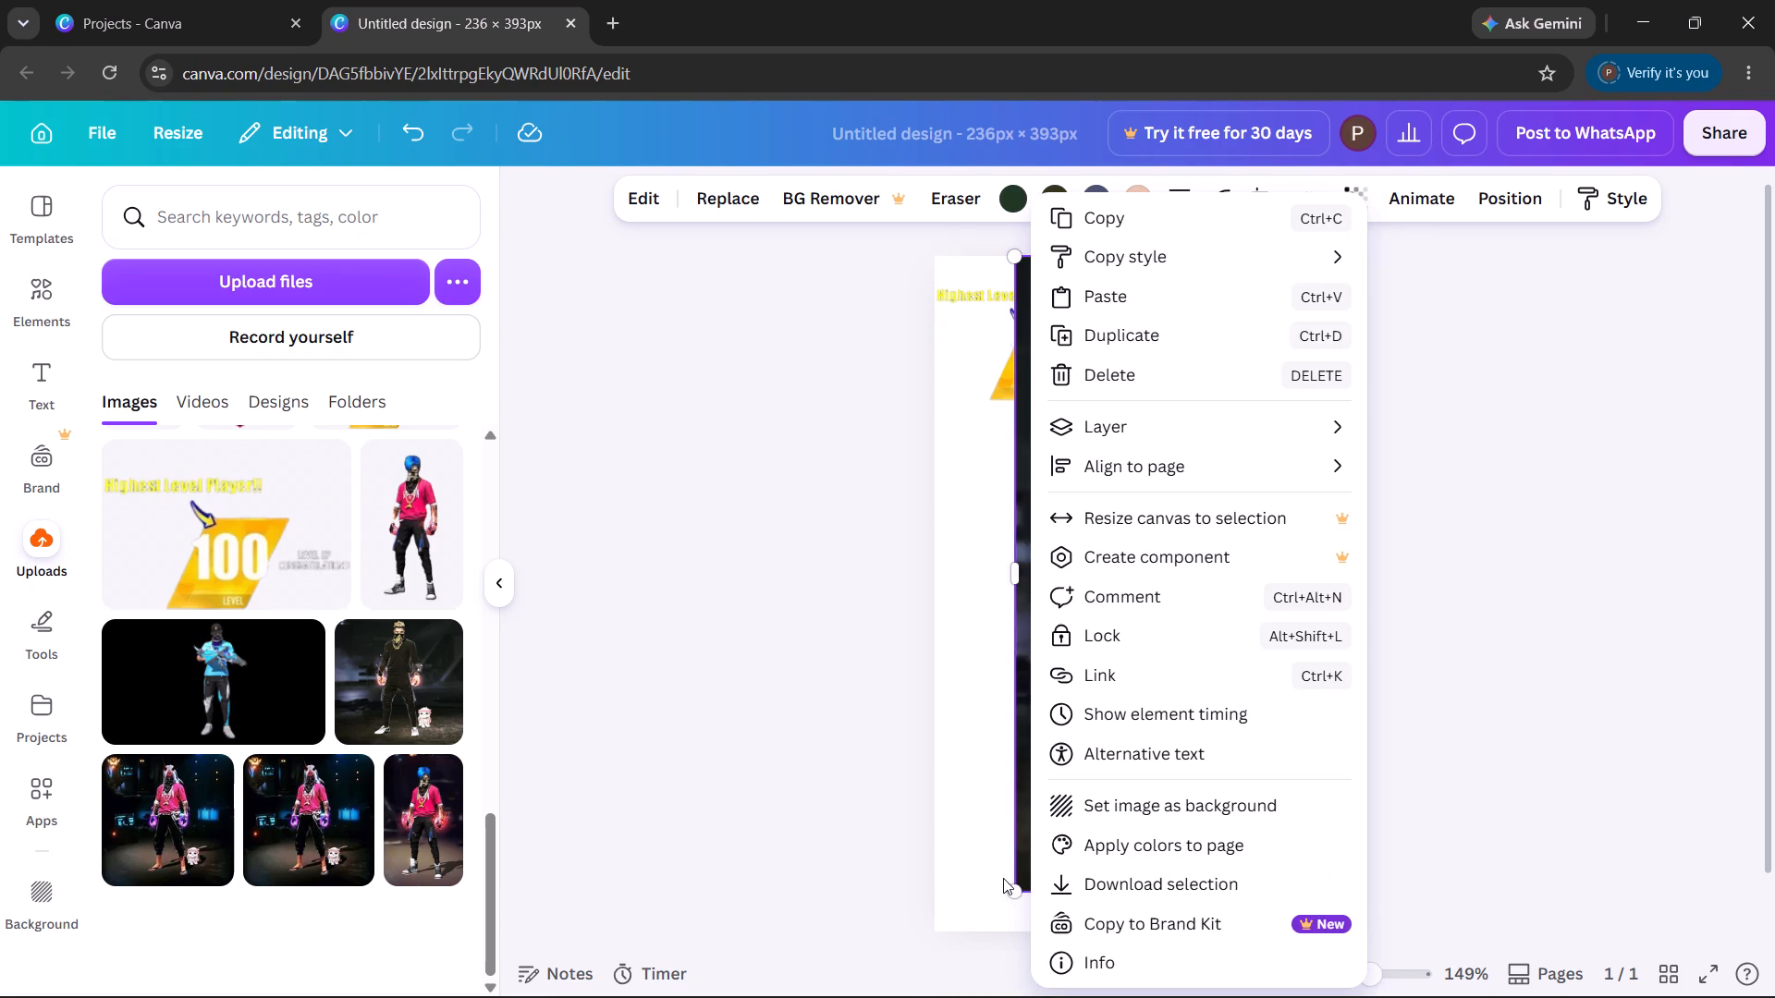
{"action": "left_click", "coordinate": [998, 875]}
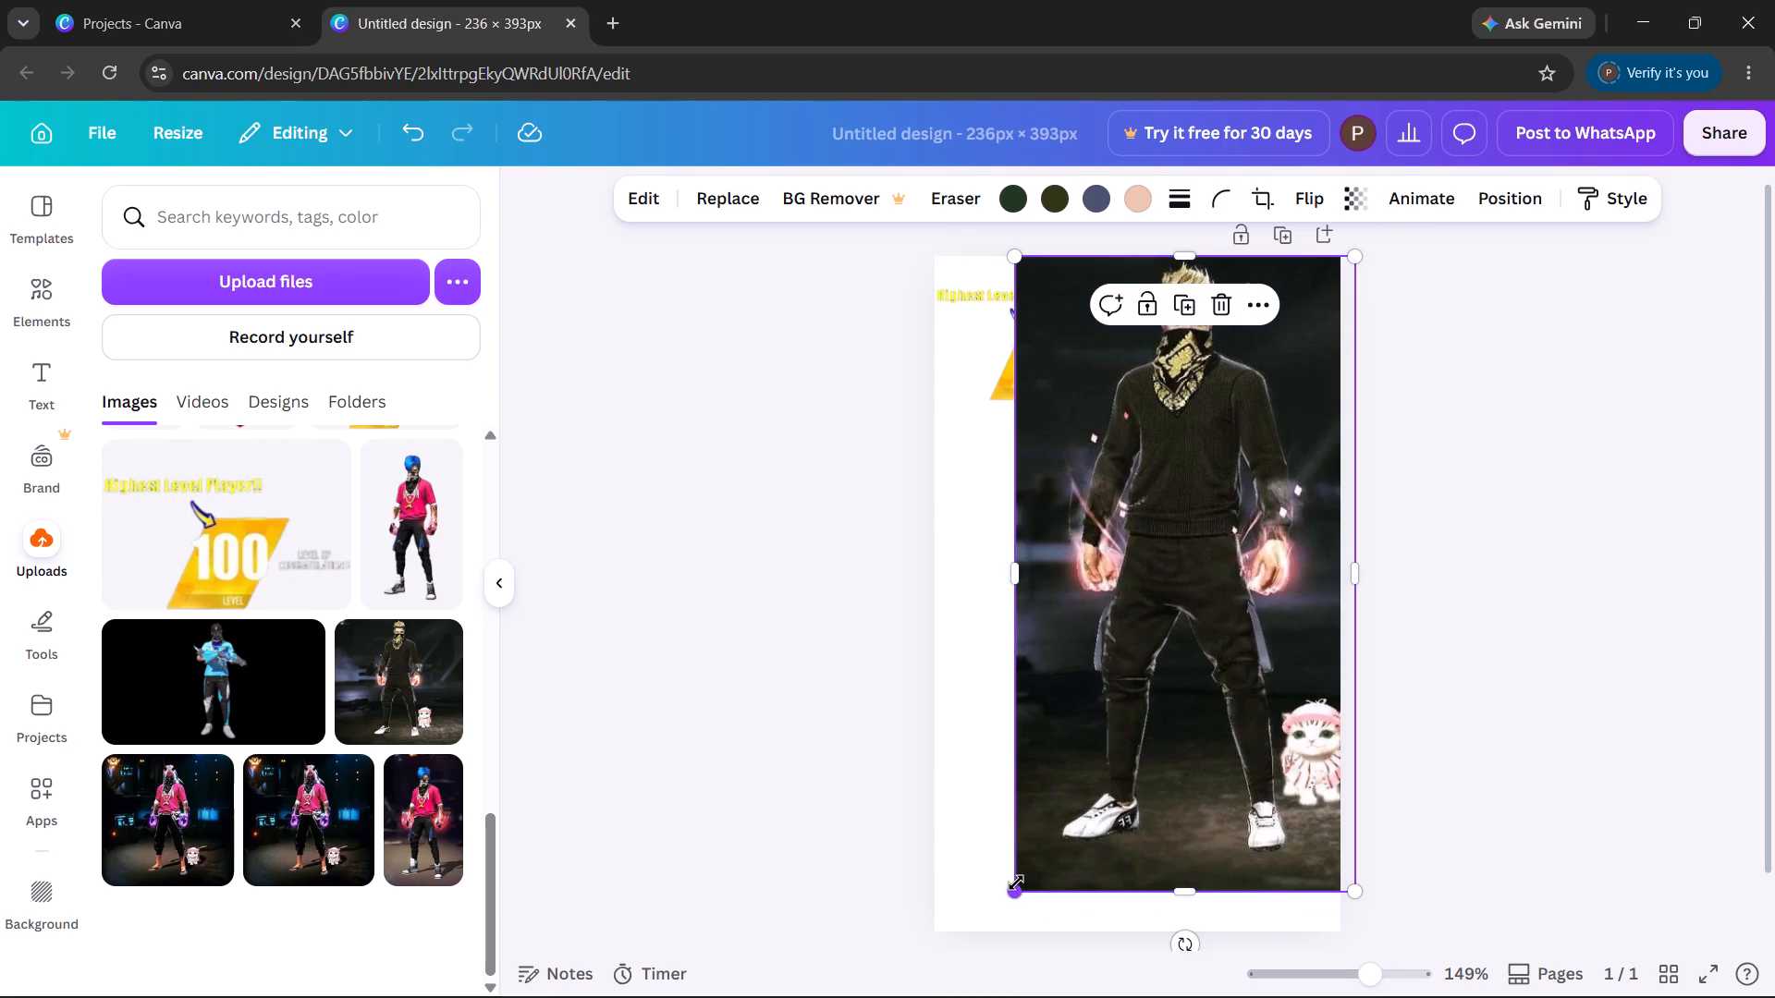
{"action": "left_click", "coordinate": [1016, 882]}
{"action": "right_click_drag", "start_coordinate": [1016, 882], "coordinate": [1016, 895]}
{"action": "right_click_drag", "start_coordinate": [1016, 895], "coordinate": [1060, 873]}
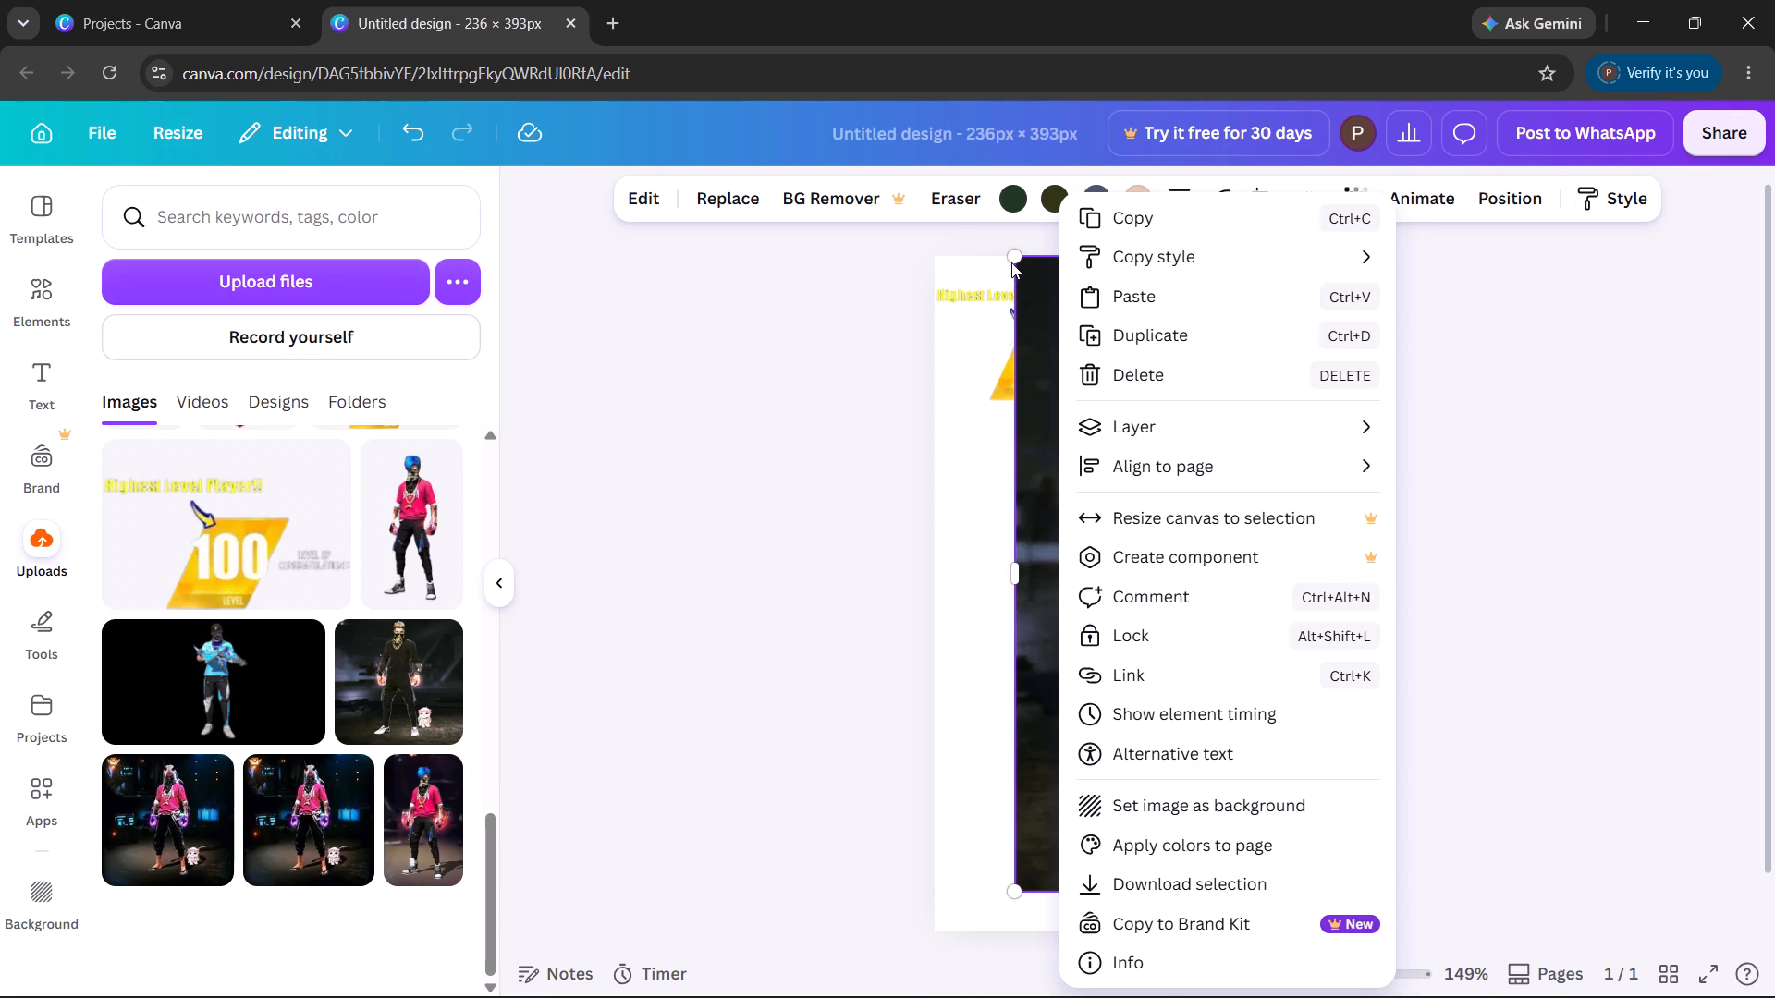
Bring the level 100 graphic forward one layer, in front of the black-outfit character image.
{"action": "left_click", "coordinate": [976, 310]}
{"action": "left_click", "coordinate": [999, 373]}
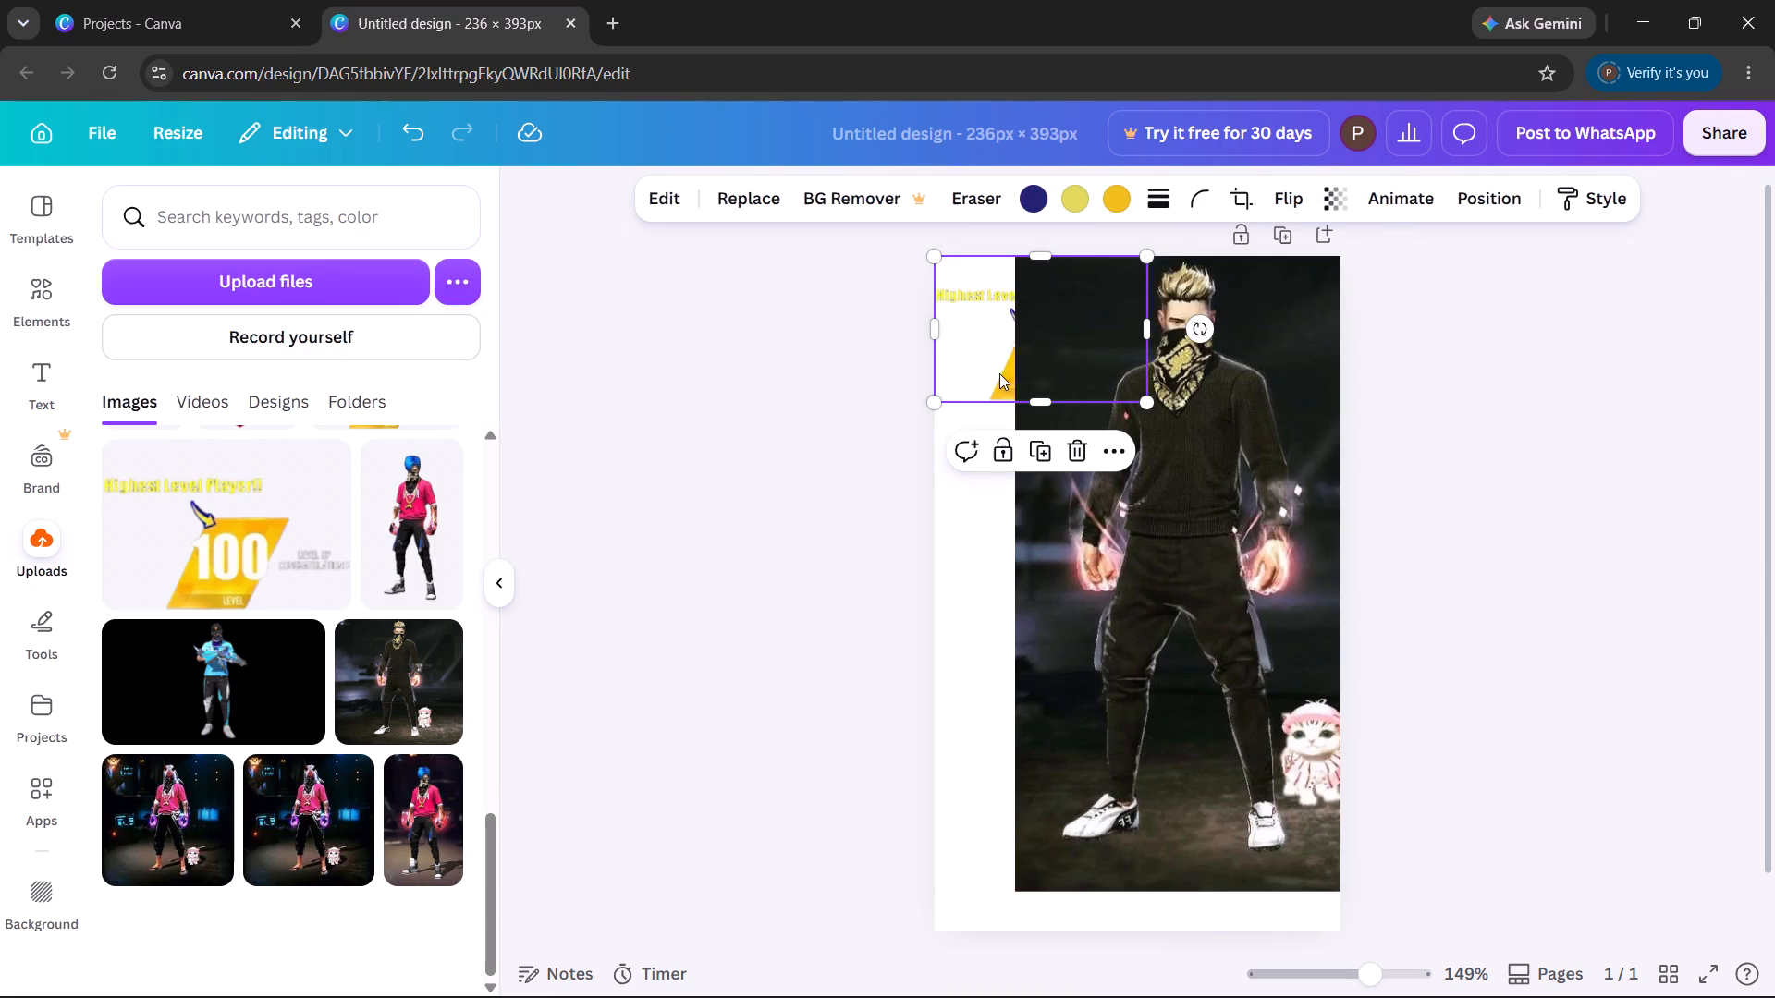
{"action": "right_click", "coordinate": [999, 373]}
{"action": "left_click", "coordinate": [1122, 437]}
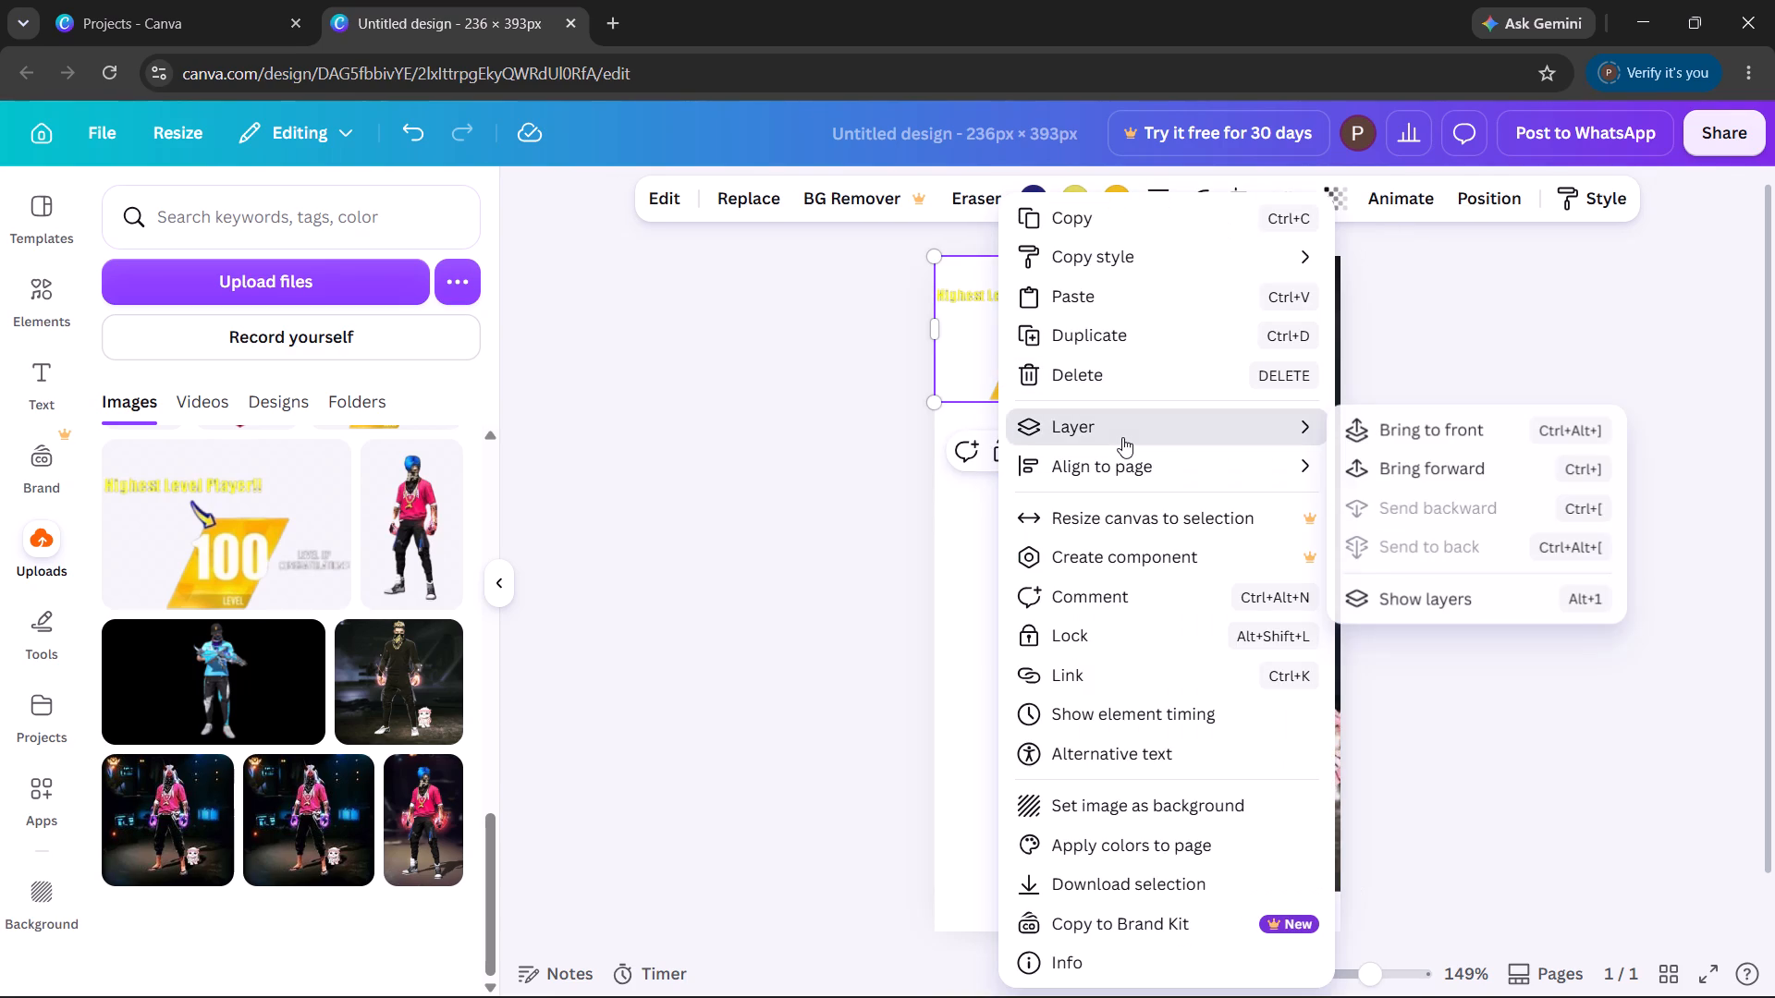
{"action": "left_click", "coordinate": [1408, 471]}
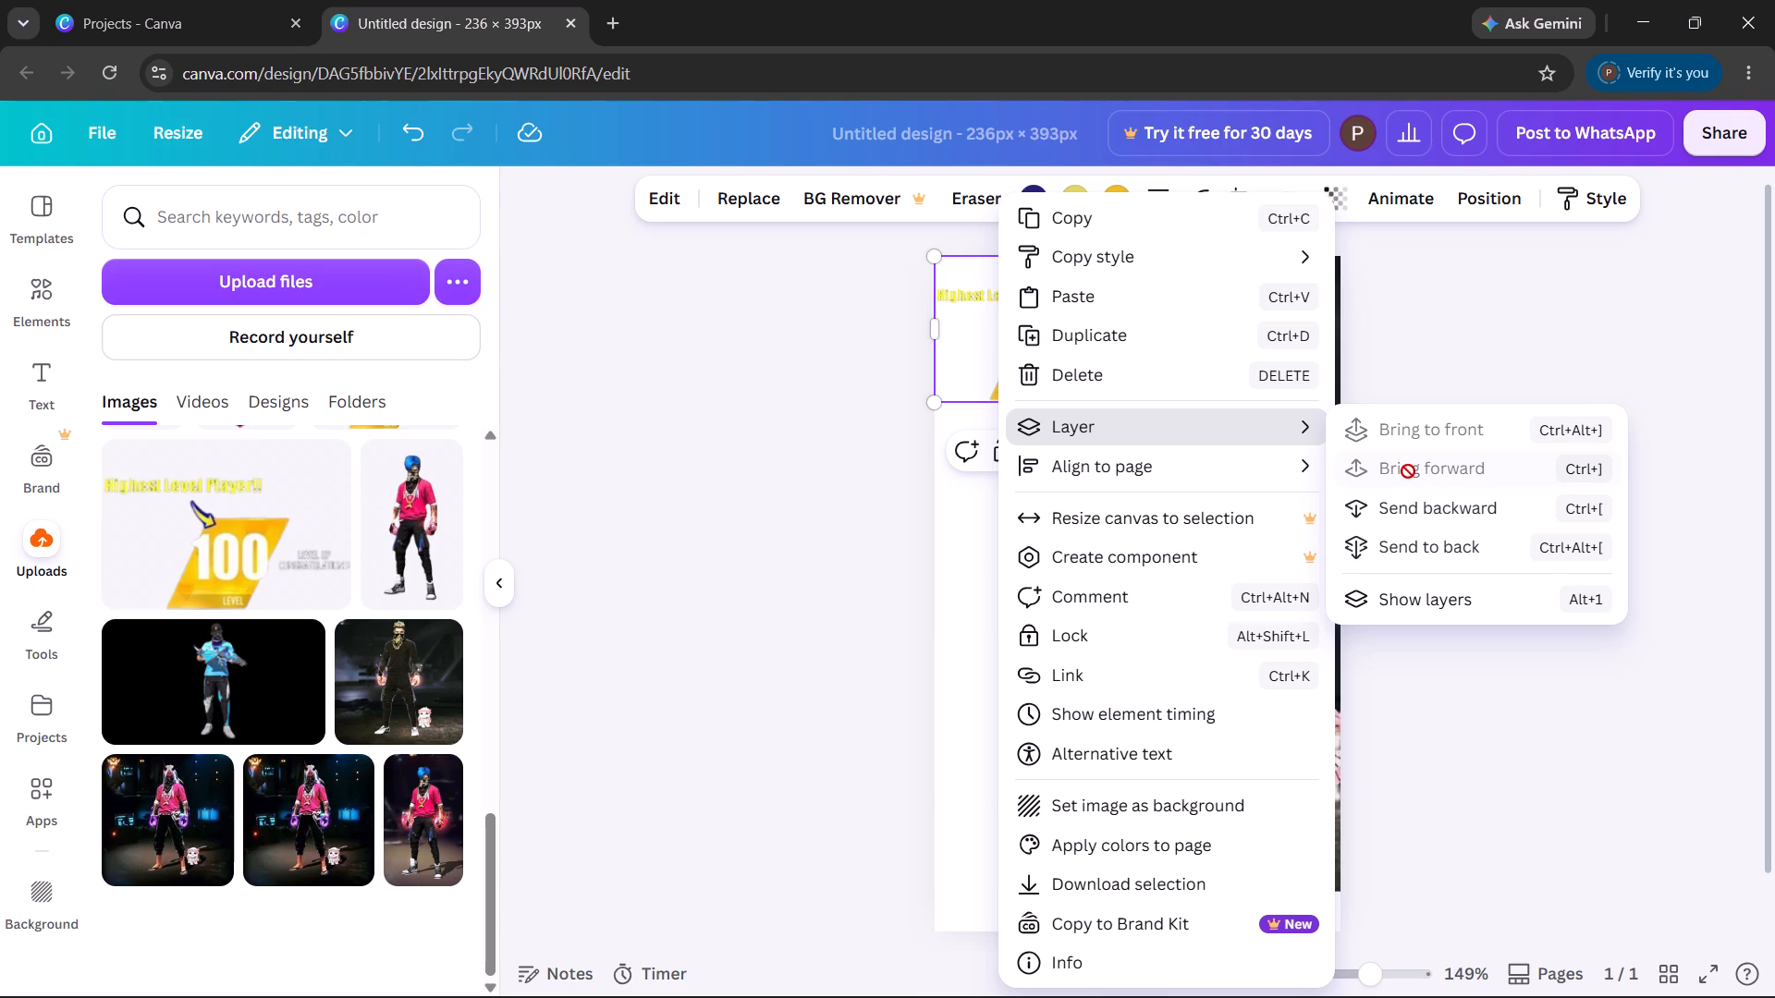
{"action": "left_click", "coordinate": [1507, 695]}
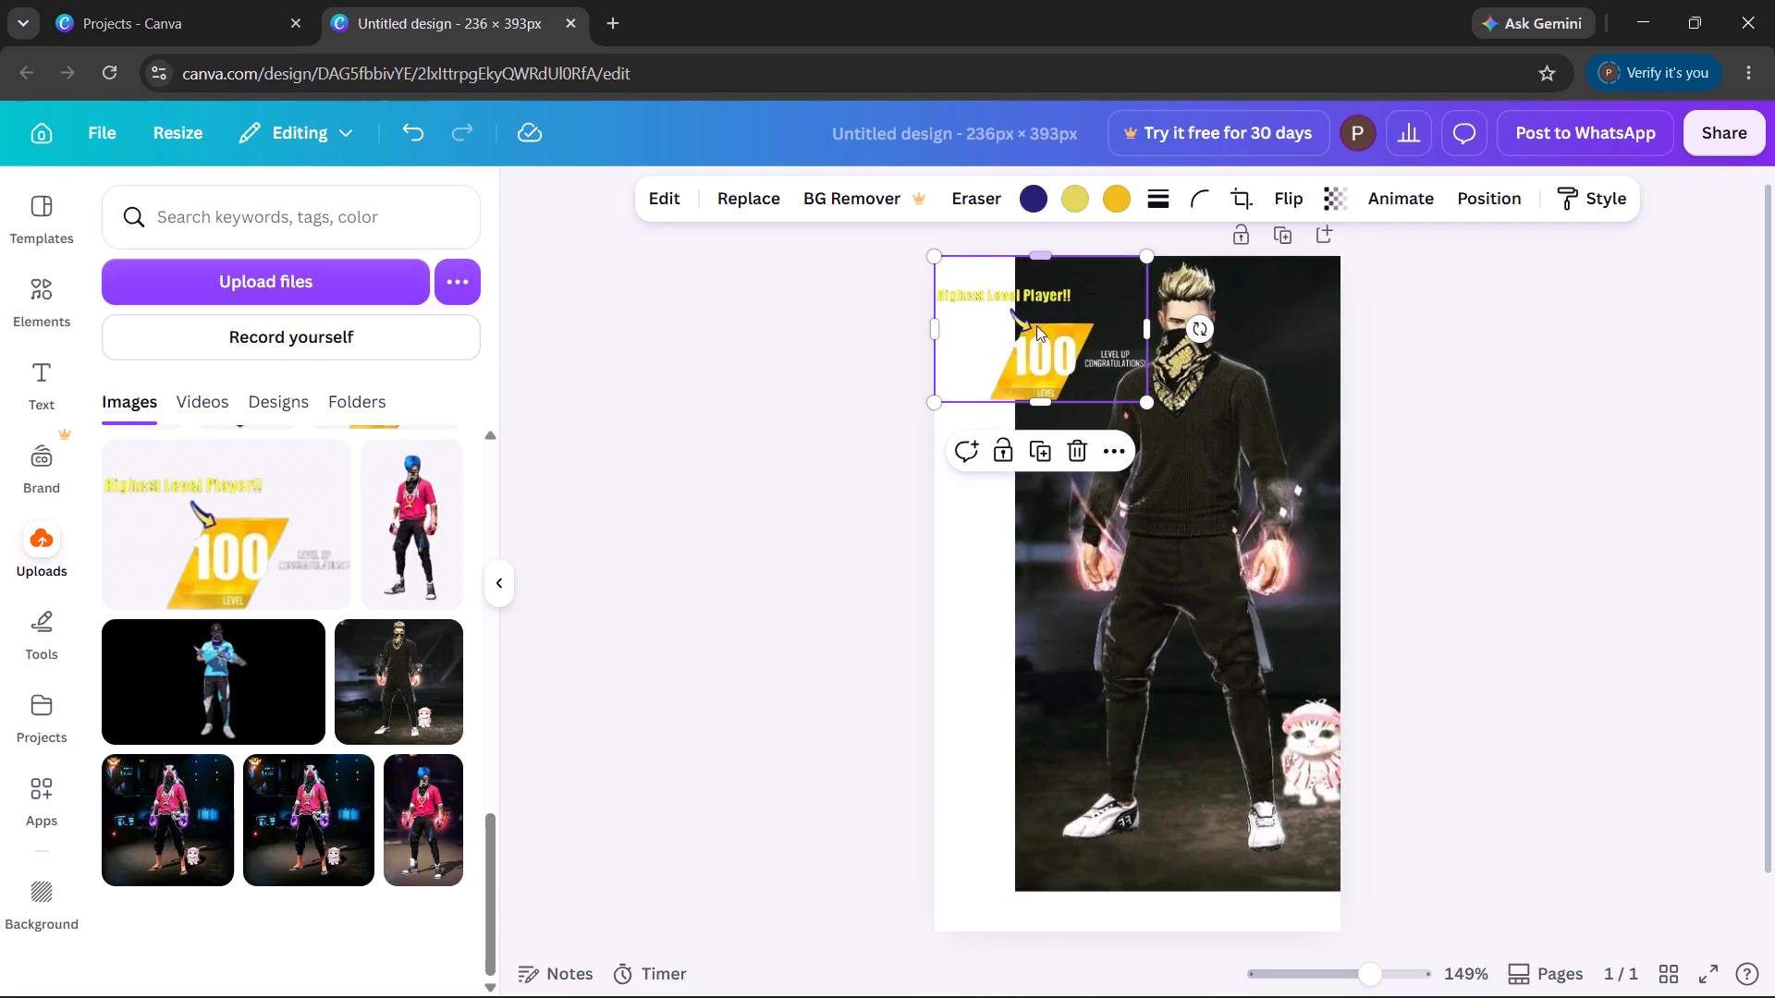
Move the level 100 graphic onto the chest of the black-outfit character.
{"action": "left_click_drag", "start_coordinate": [1019, 387], "coordinate": [1199, 460]}
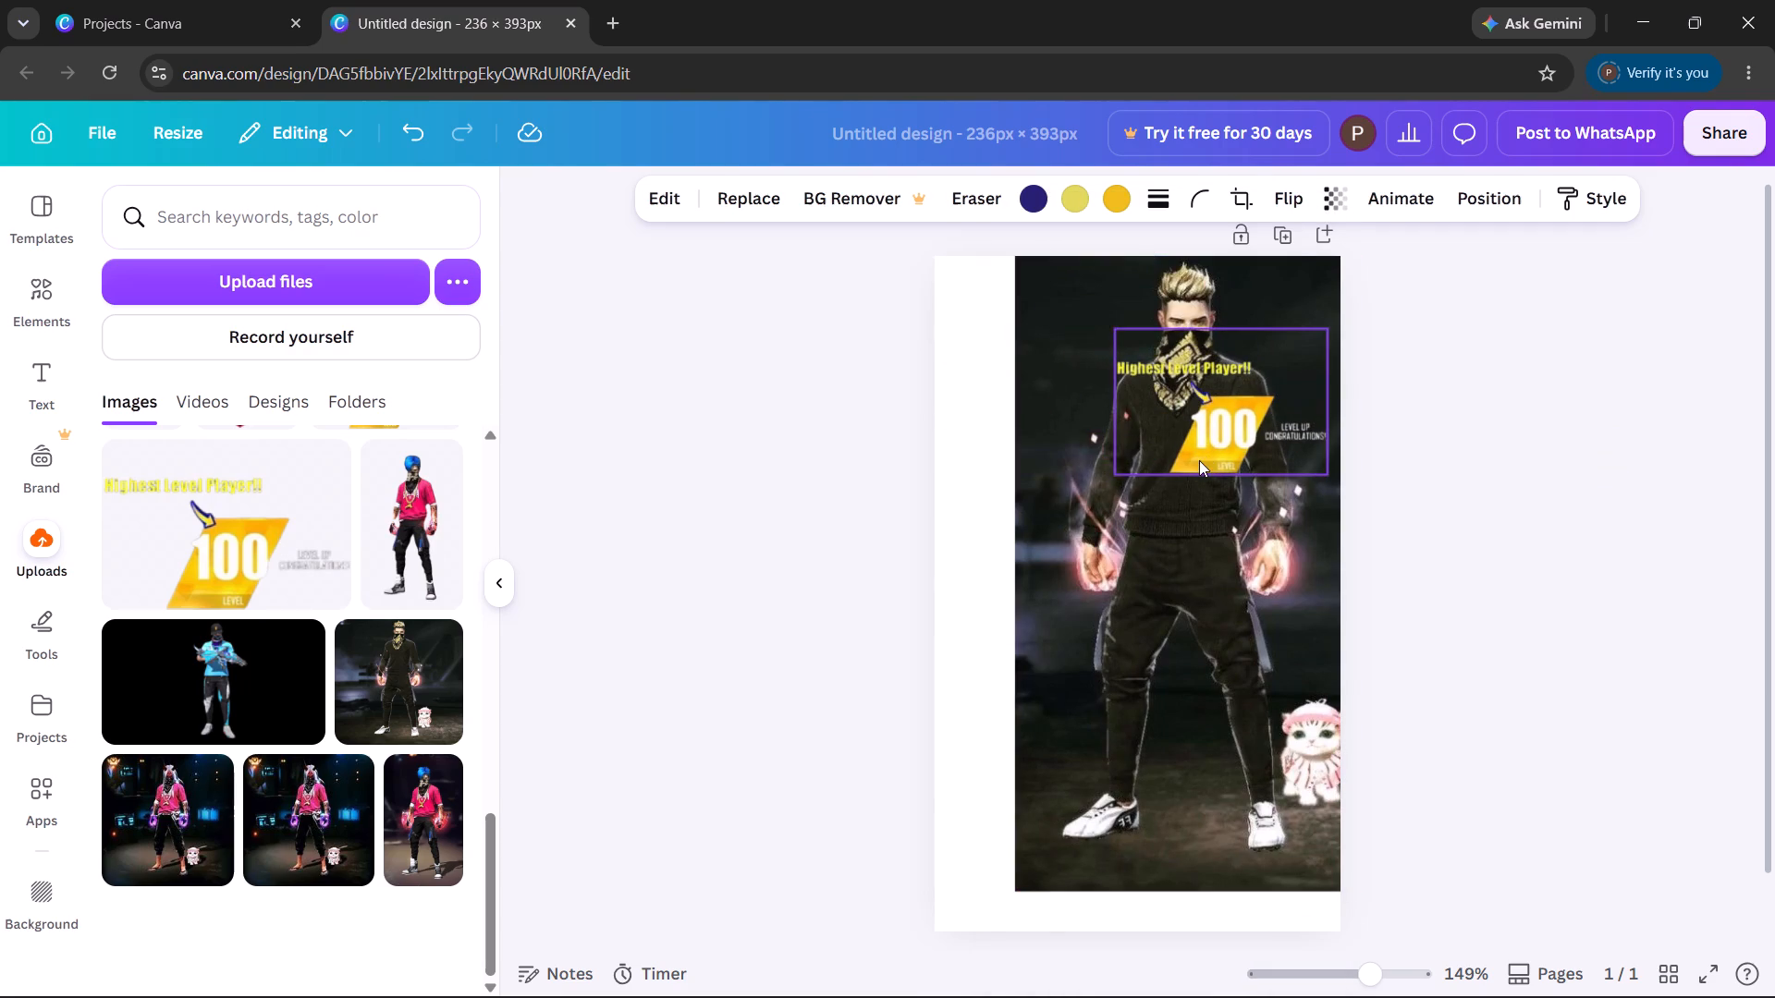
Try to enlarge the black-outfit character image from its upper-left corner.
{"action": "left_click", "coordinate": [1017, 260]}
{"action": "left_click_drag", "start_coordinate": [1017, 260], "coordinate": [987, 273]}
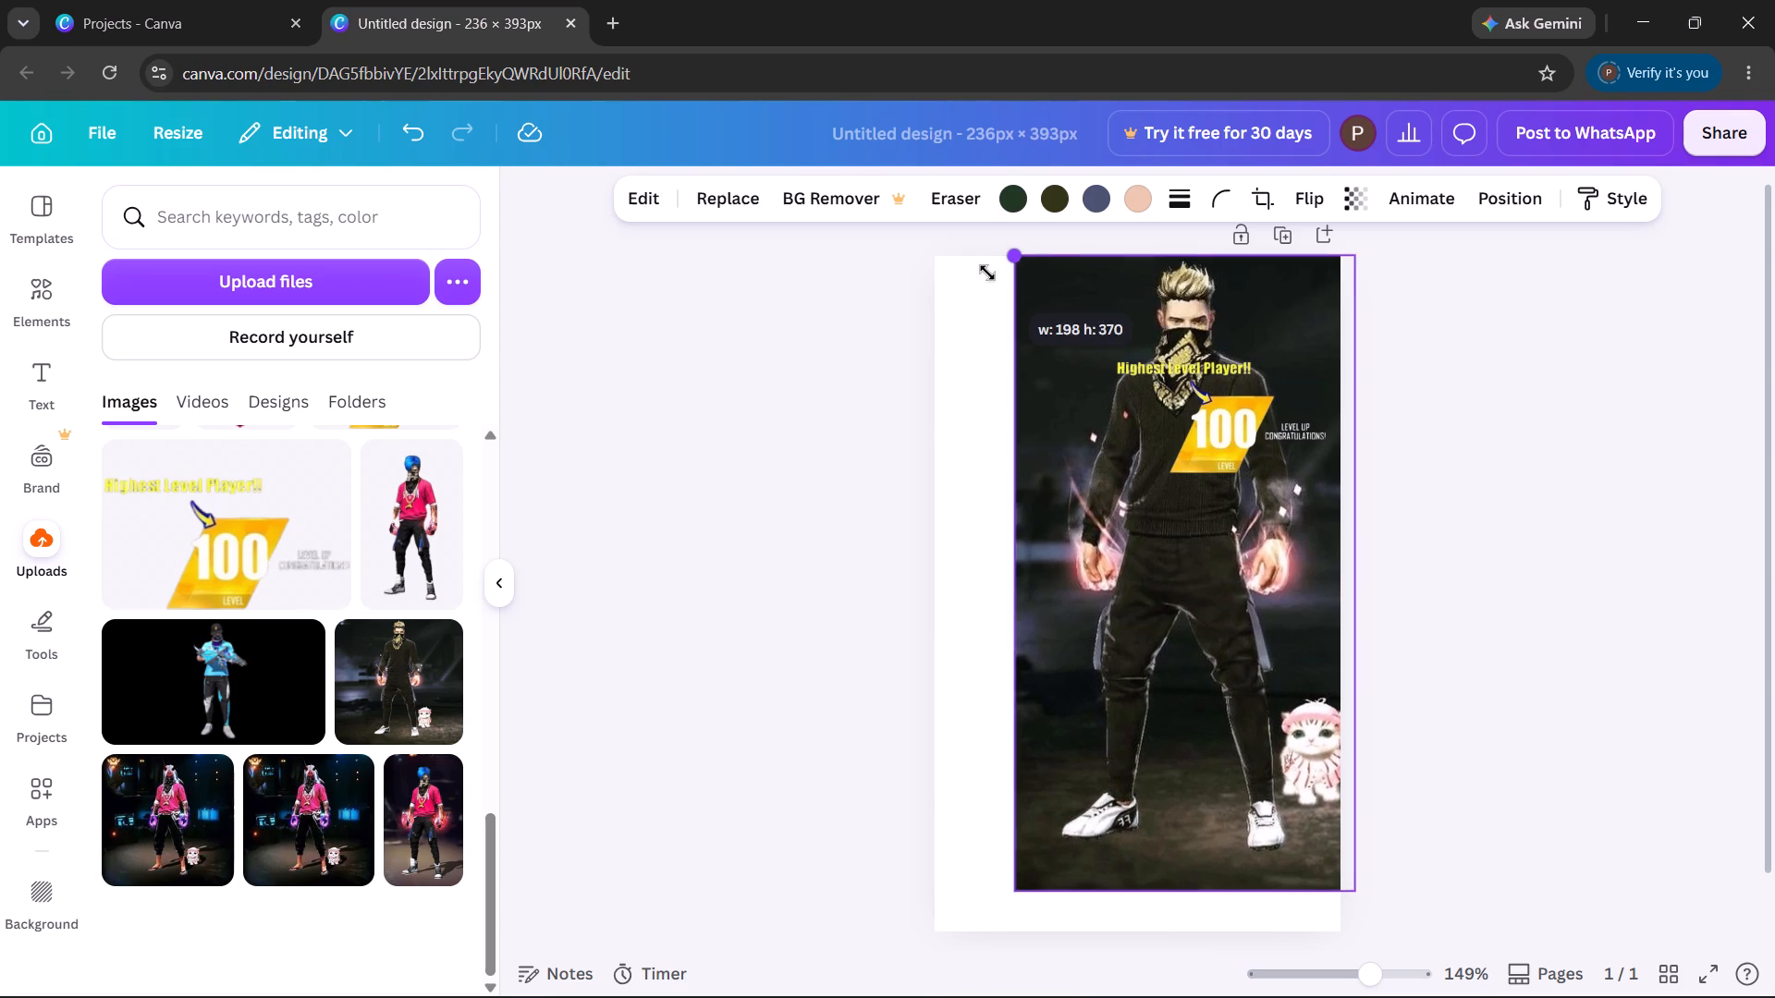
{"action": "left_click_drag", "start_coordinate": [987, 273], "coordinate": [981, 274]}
Shift the level 100 graphic slightly left and down over the character's chest.
{"action": "left_click_drag", "start_coordinate": [1129, 419], "coordinate": [1096, 441]}
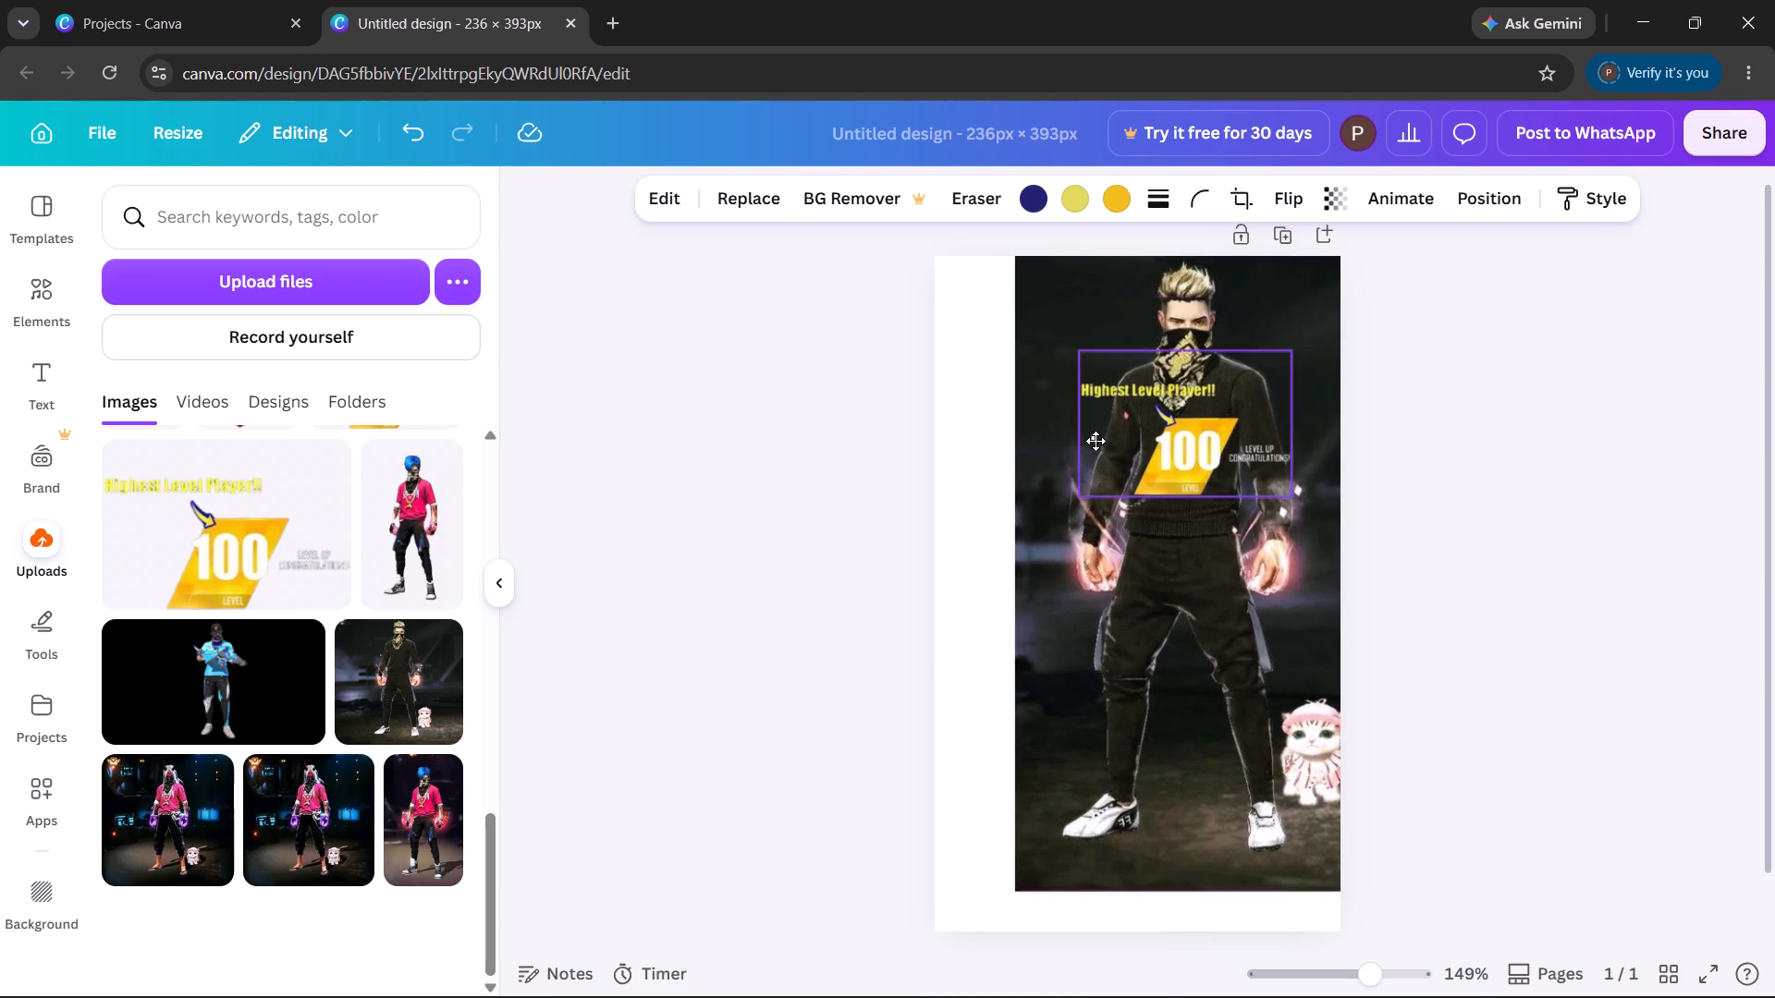
{"action": "left_click_drag", "start_coordinate": [1096, 441], "coordinate": [1118, 430]}
Move the black-outfit character image left and down so it sits near the middle of the page.
{"action": "left_click", "coordinate": [1099, 531]}
{"action": "left_click_drag", "start_coordinate": [1099, 531], "coordinate": [1023, 566]}
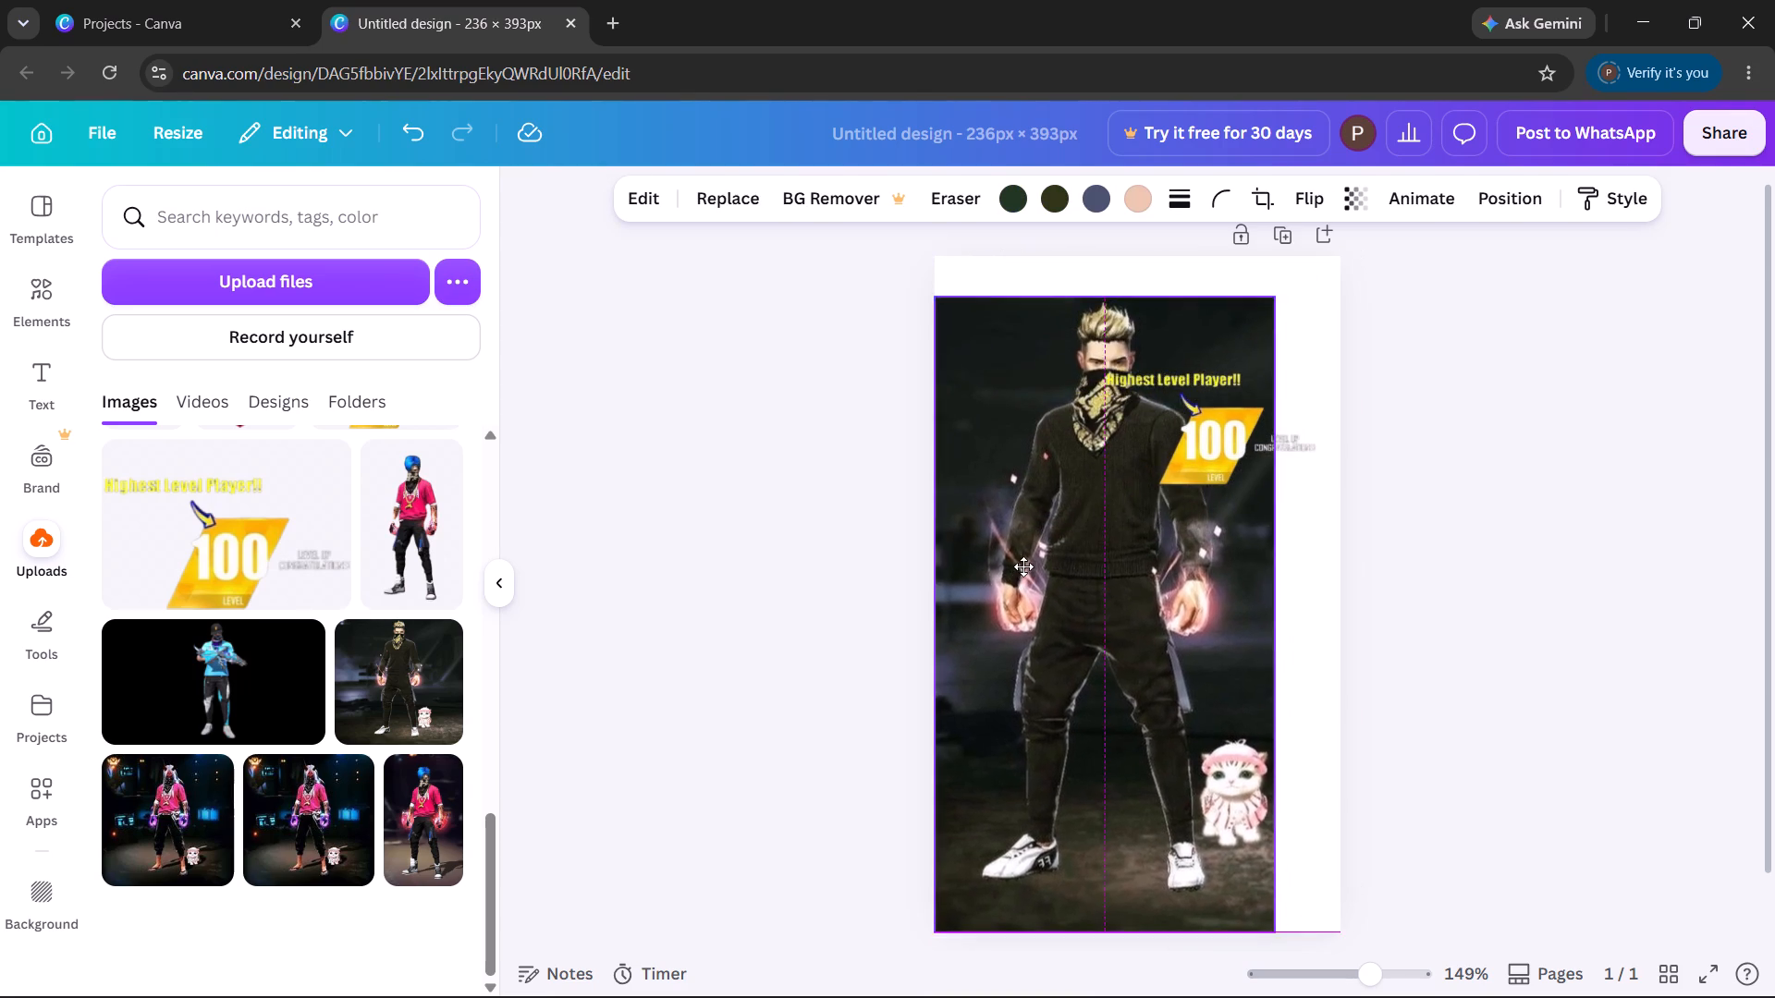
{"action": "left_click_drag", "start_coordinate": [1023, 566], "coordinate": [1044, 555]}
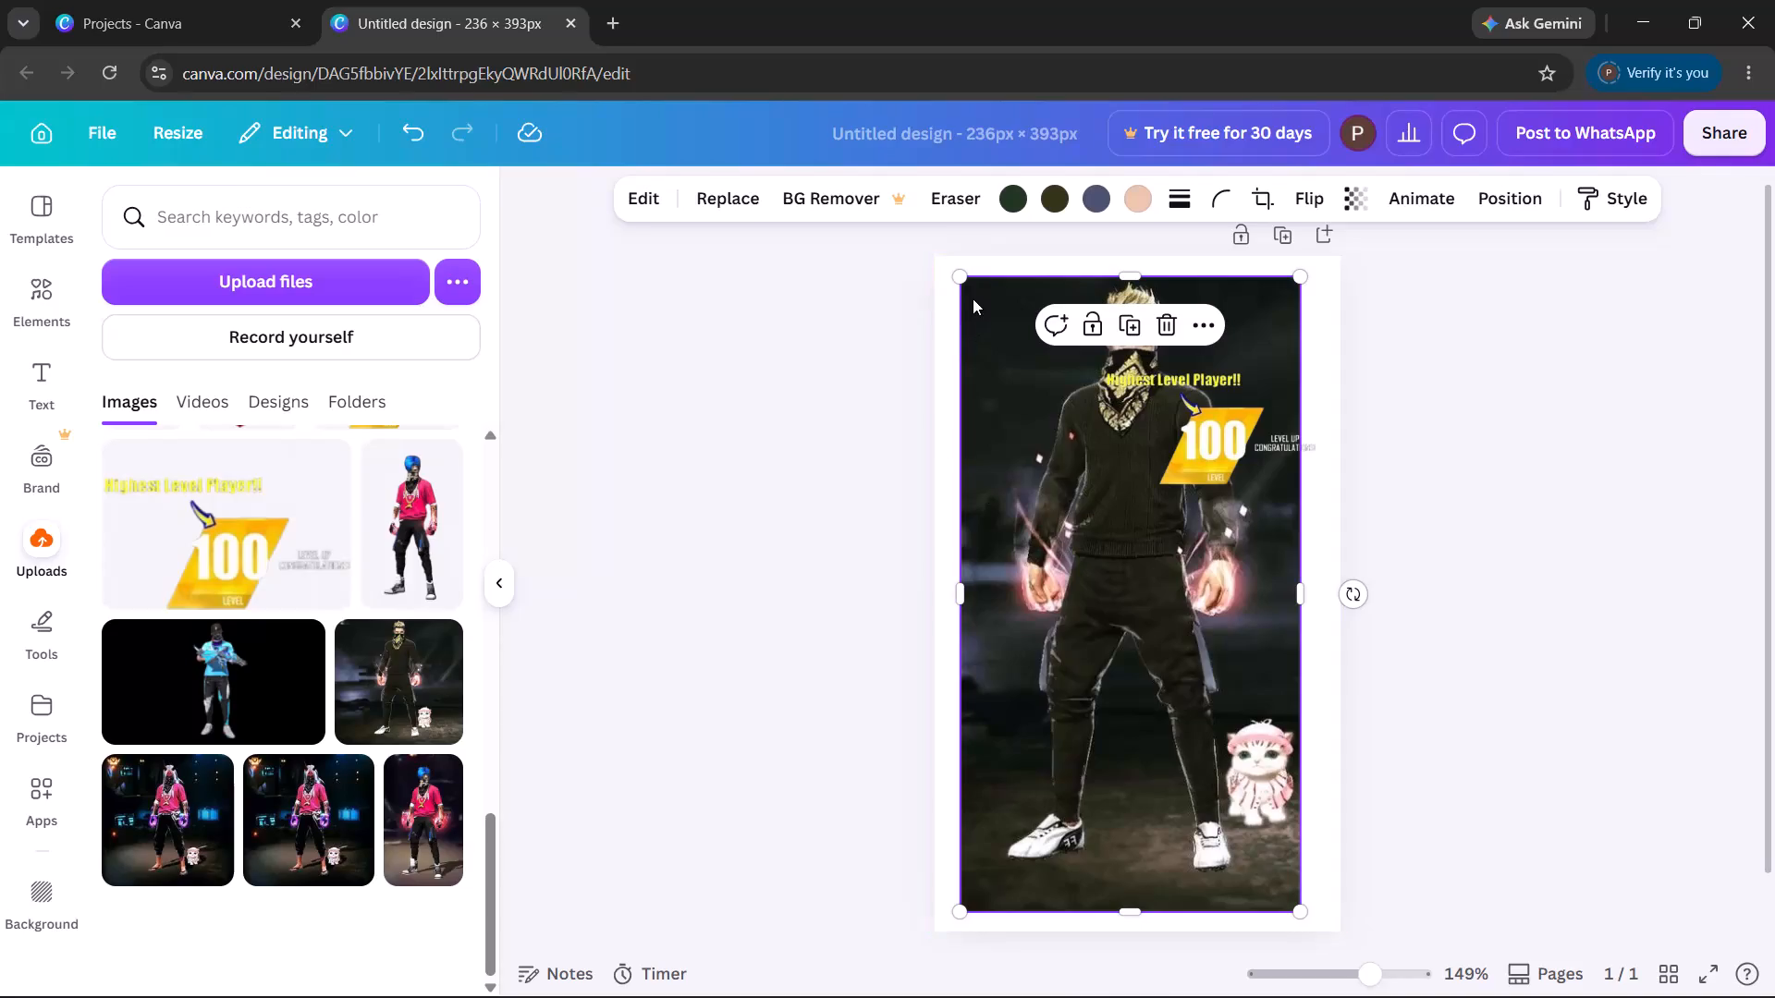
Enlarge the black-outfit character image from its upper-left corner to about 200 × 375 px.
{"action": "left_click_drag", "start_coordinate": [959, 284], "coordinate": [948, 277]}
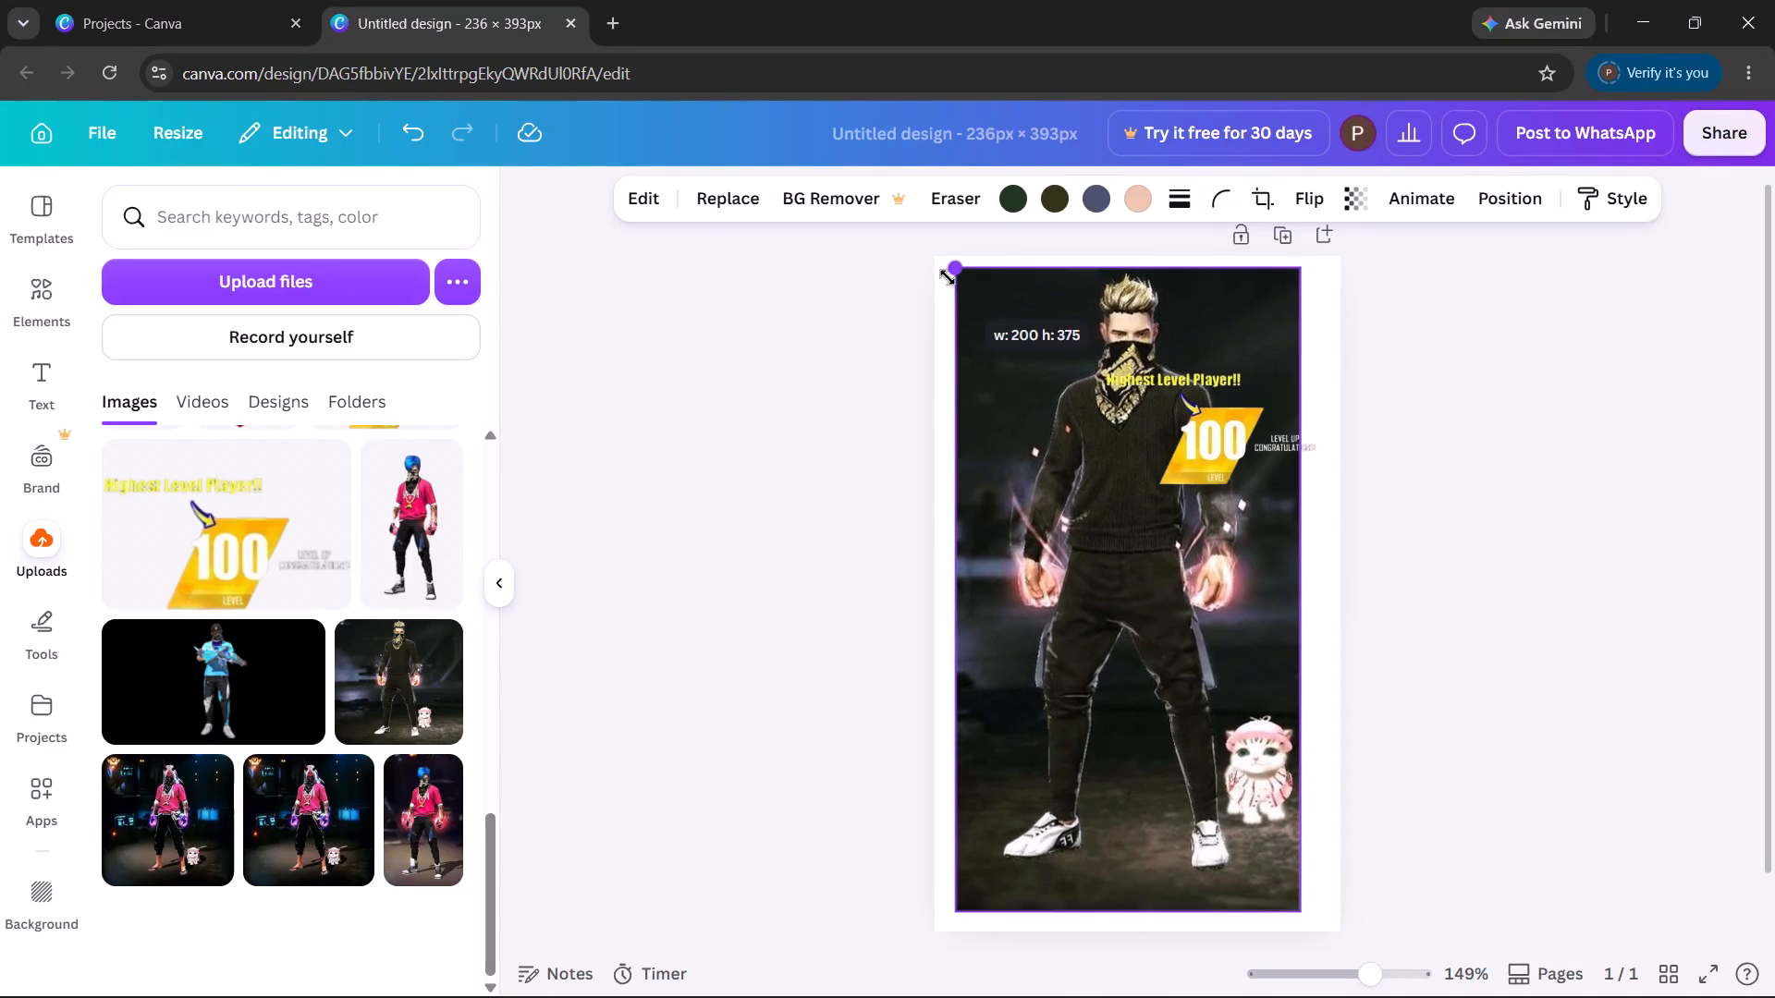
{"action": "left_click_drag", "start_coordinate": [948, 277], "coordinate": [934, 281]}
Move the black-outfit character image flush against the page's left edge.
{"action": "left_click_drag", "start_coordinate": [1000, 374], "coordinate": [985, 382]}
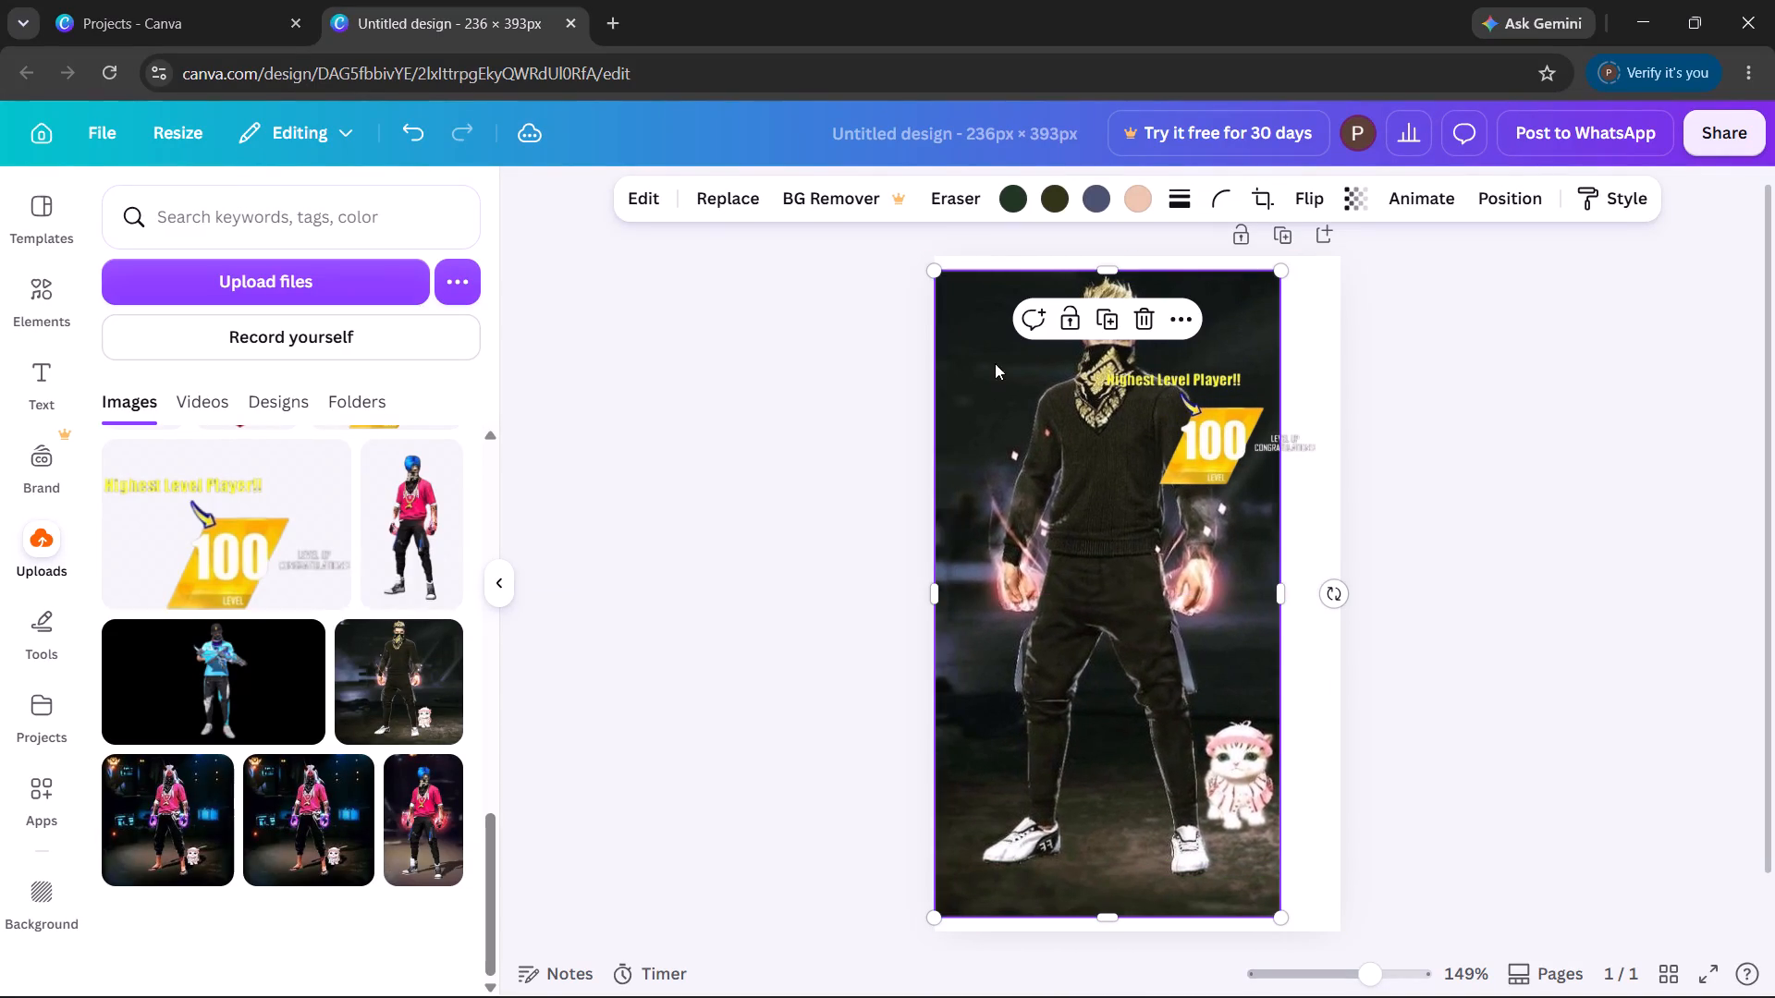
{"action": "left_click_drag", "start_coordinate": [935, 272], "coordinate": [935, 268]}
Enlarge the black-outfit character image from its upper-left corner to about 206 × 385 px, meeting the page's top edge.
{"action": "left_click_drag", "start_coordinate": [935, 268], "coordinate": [948, 253]}
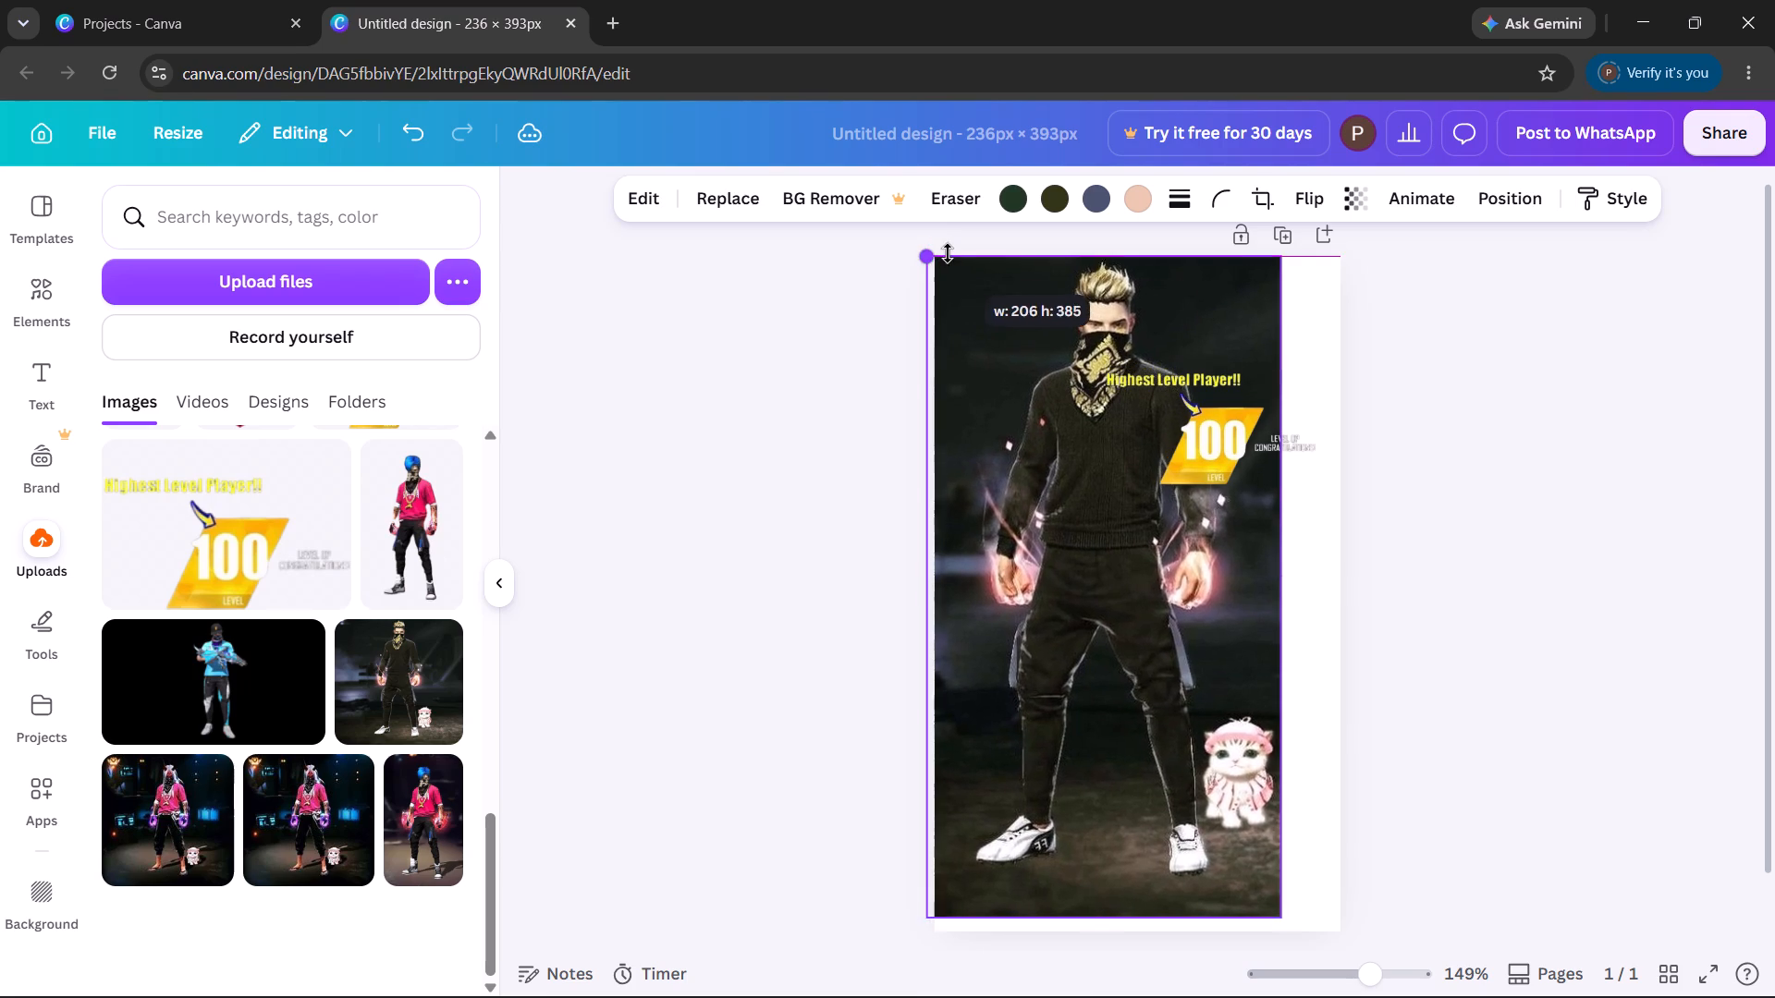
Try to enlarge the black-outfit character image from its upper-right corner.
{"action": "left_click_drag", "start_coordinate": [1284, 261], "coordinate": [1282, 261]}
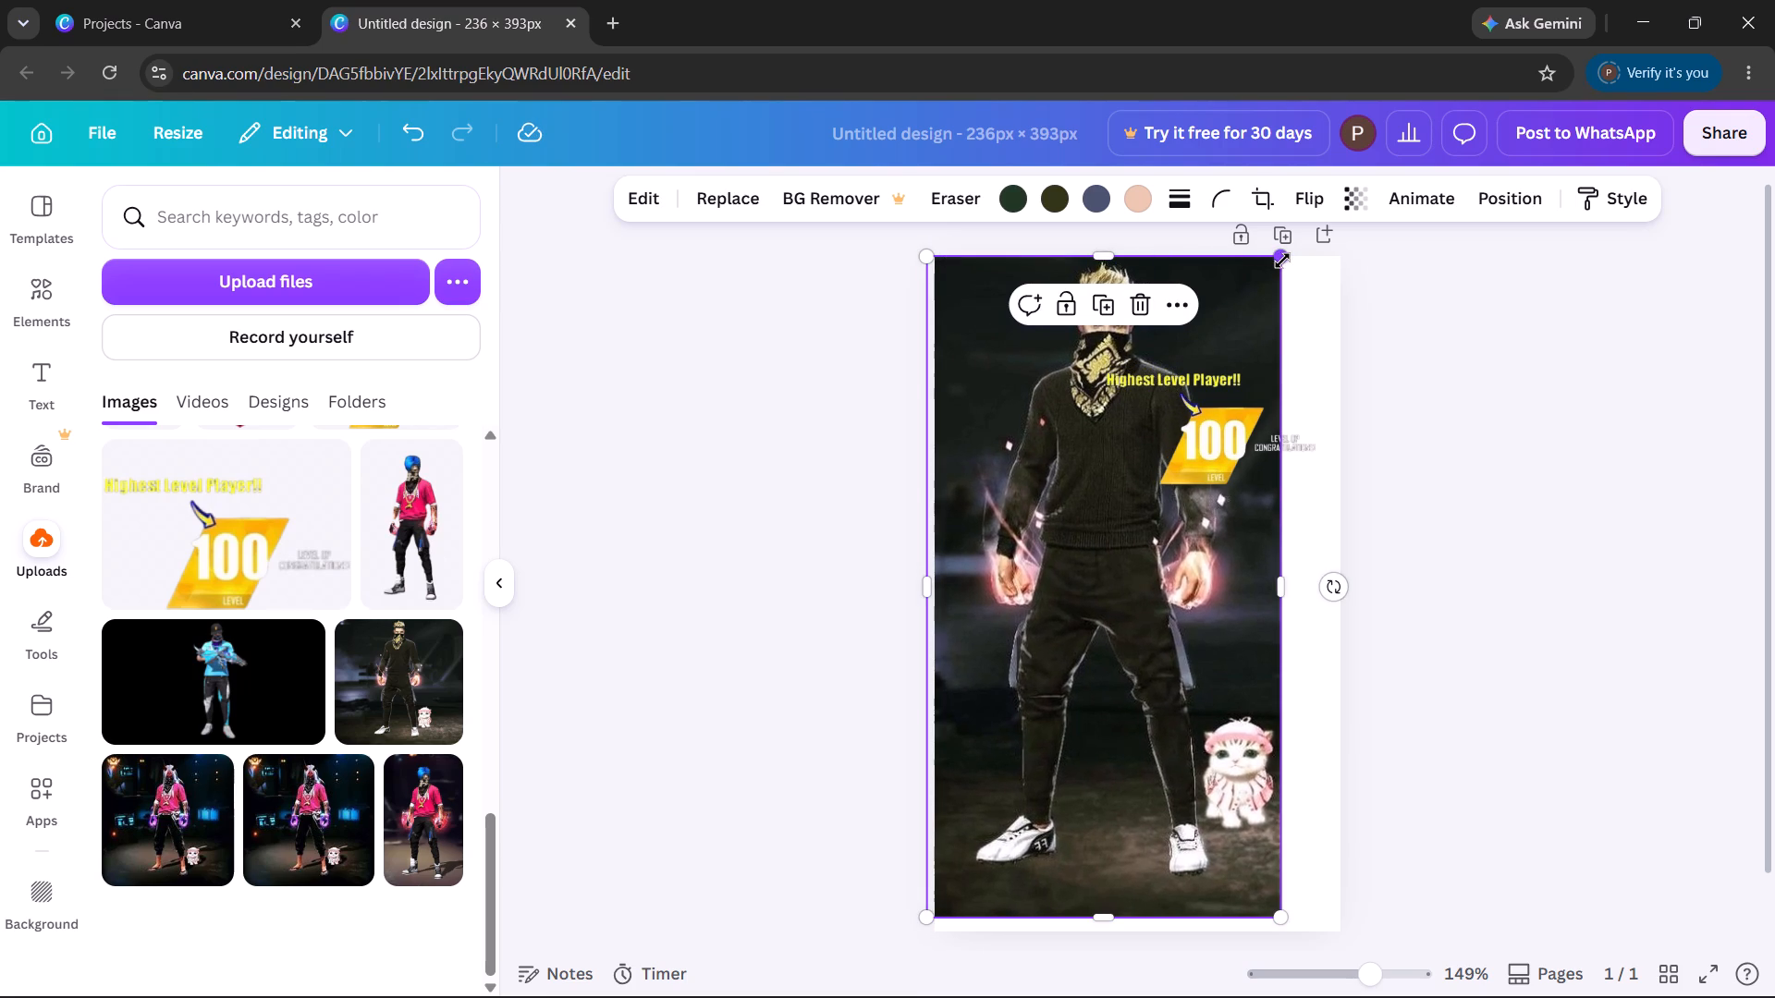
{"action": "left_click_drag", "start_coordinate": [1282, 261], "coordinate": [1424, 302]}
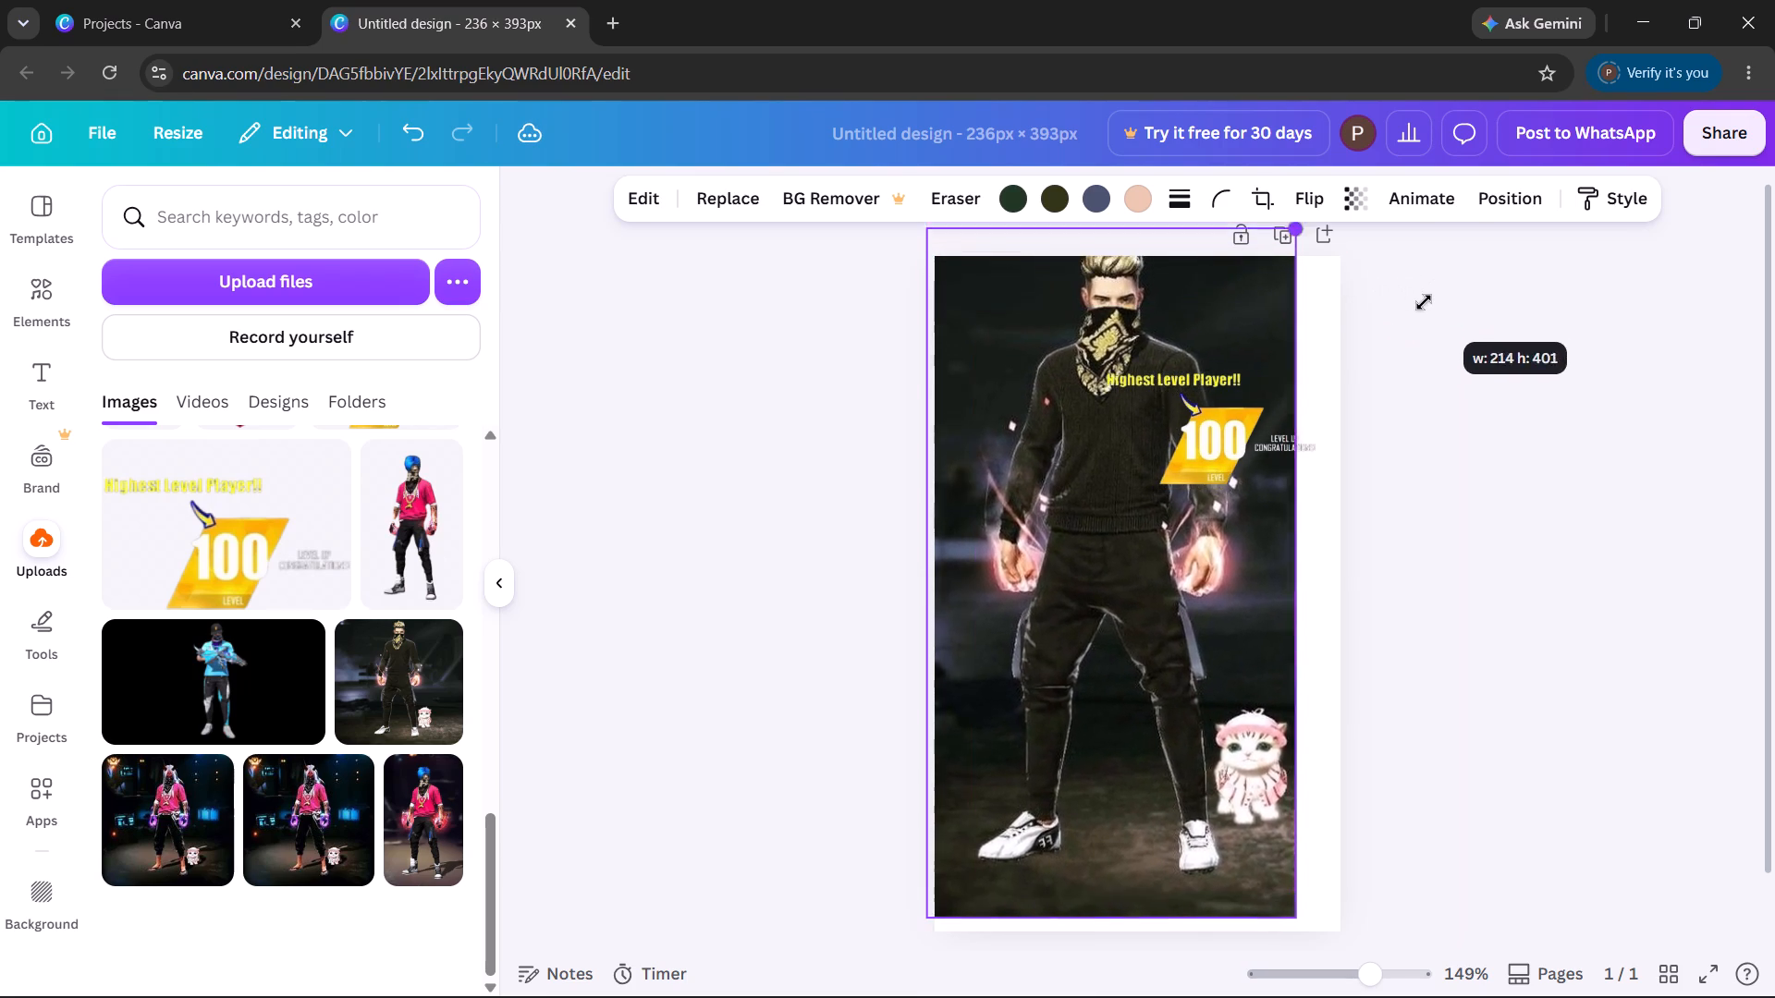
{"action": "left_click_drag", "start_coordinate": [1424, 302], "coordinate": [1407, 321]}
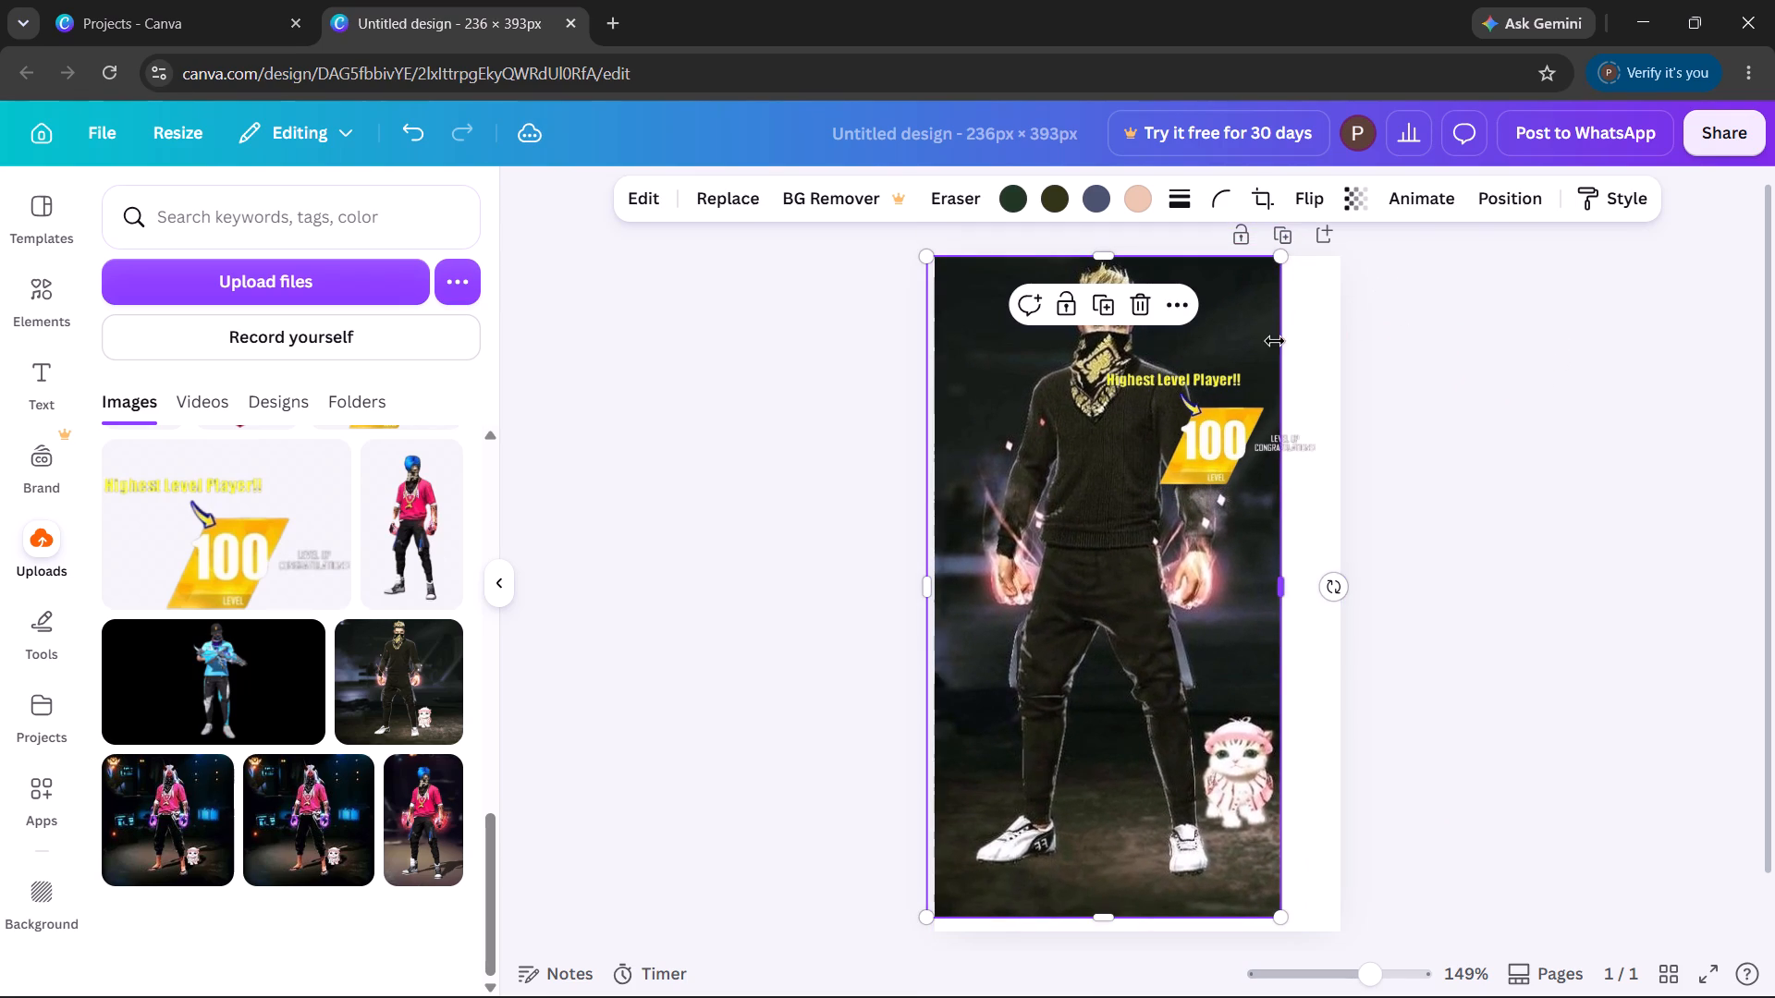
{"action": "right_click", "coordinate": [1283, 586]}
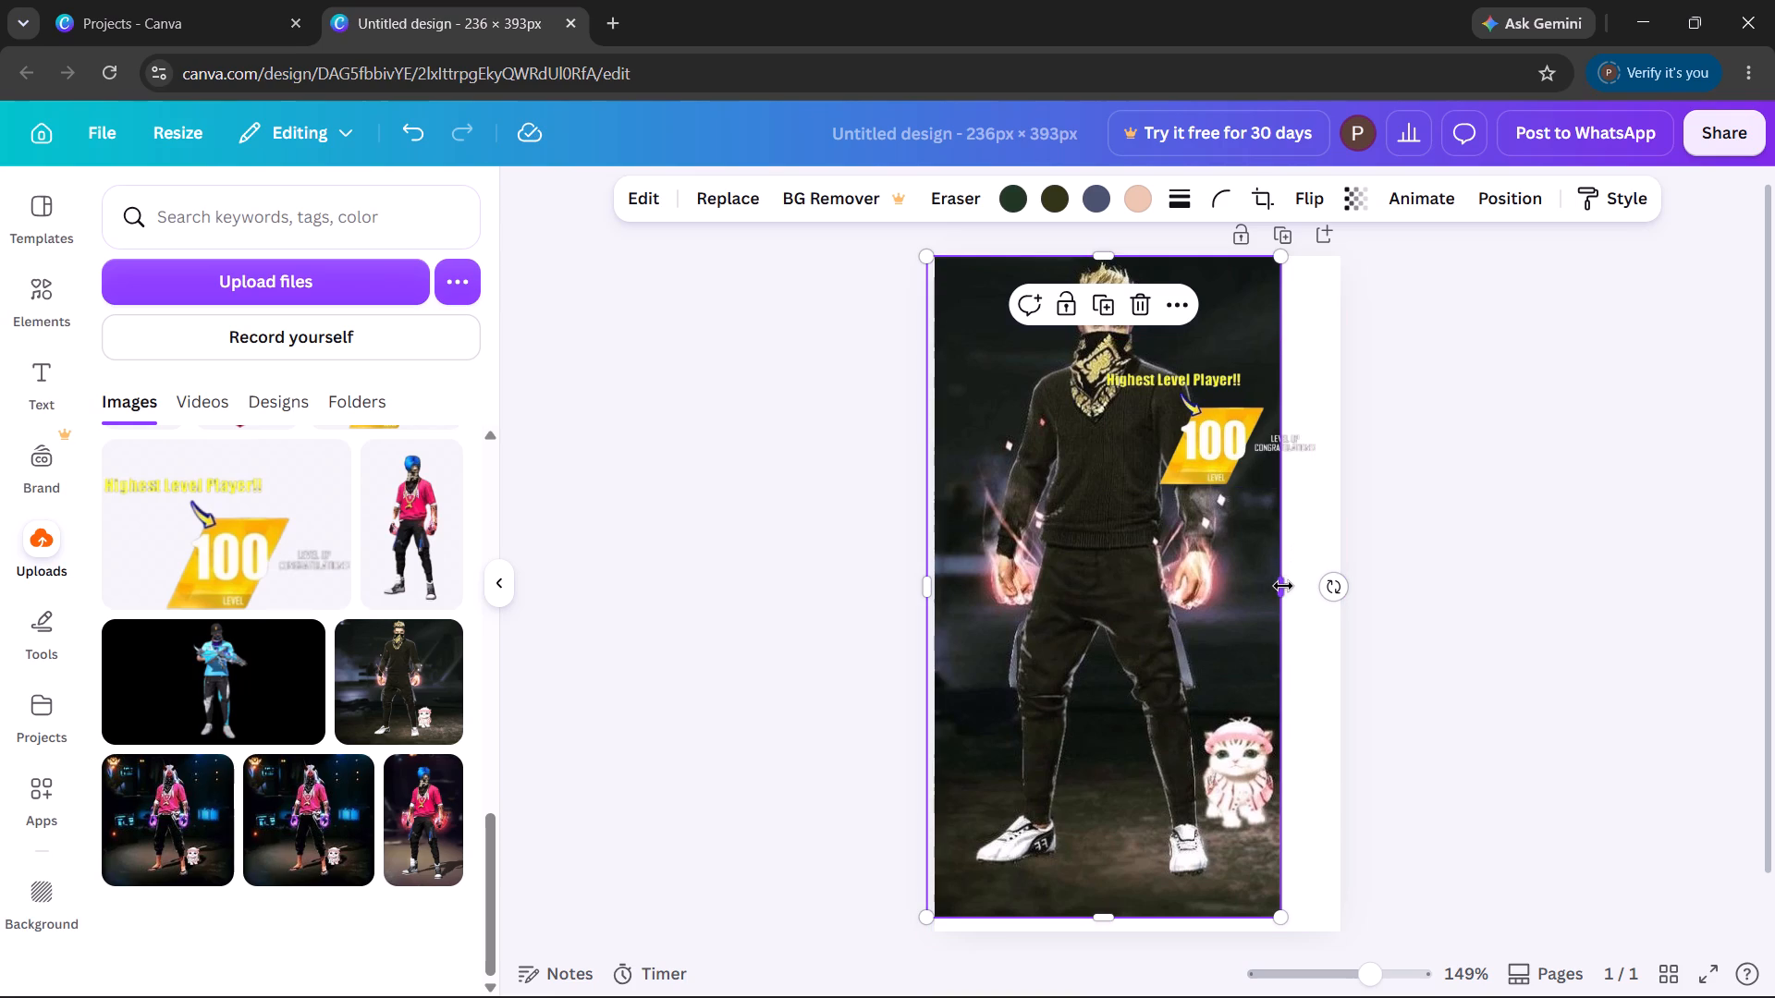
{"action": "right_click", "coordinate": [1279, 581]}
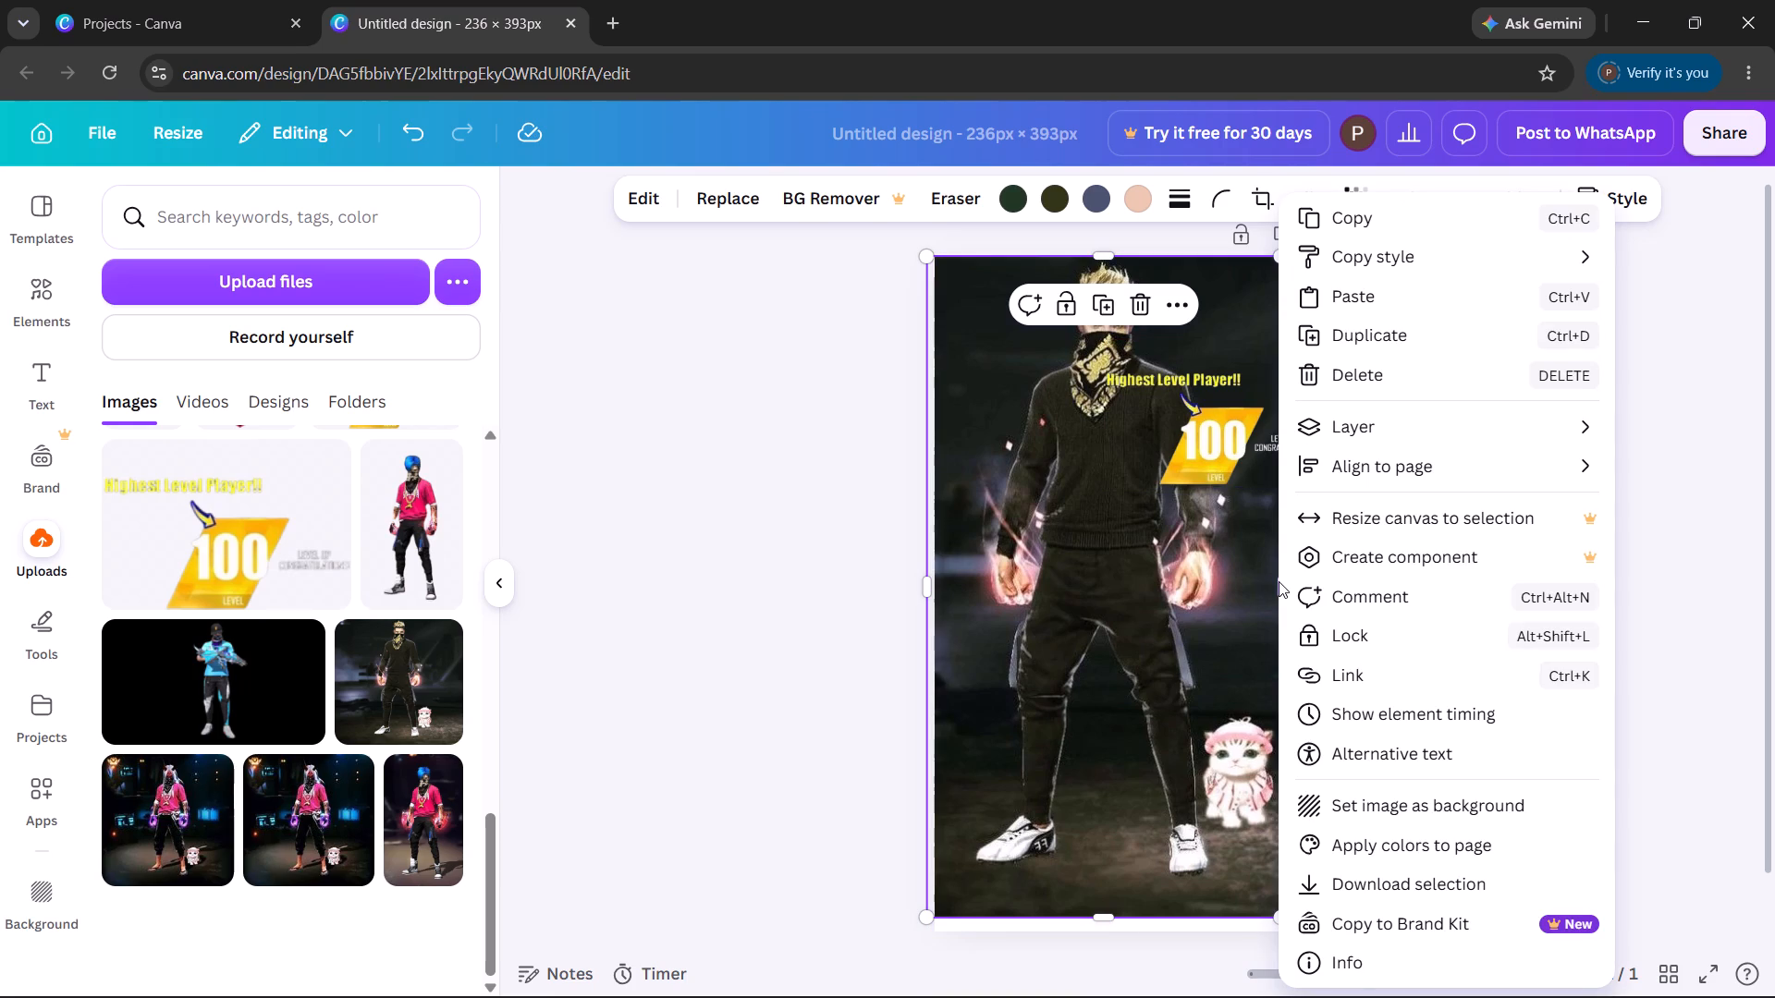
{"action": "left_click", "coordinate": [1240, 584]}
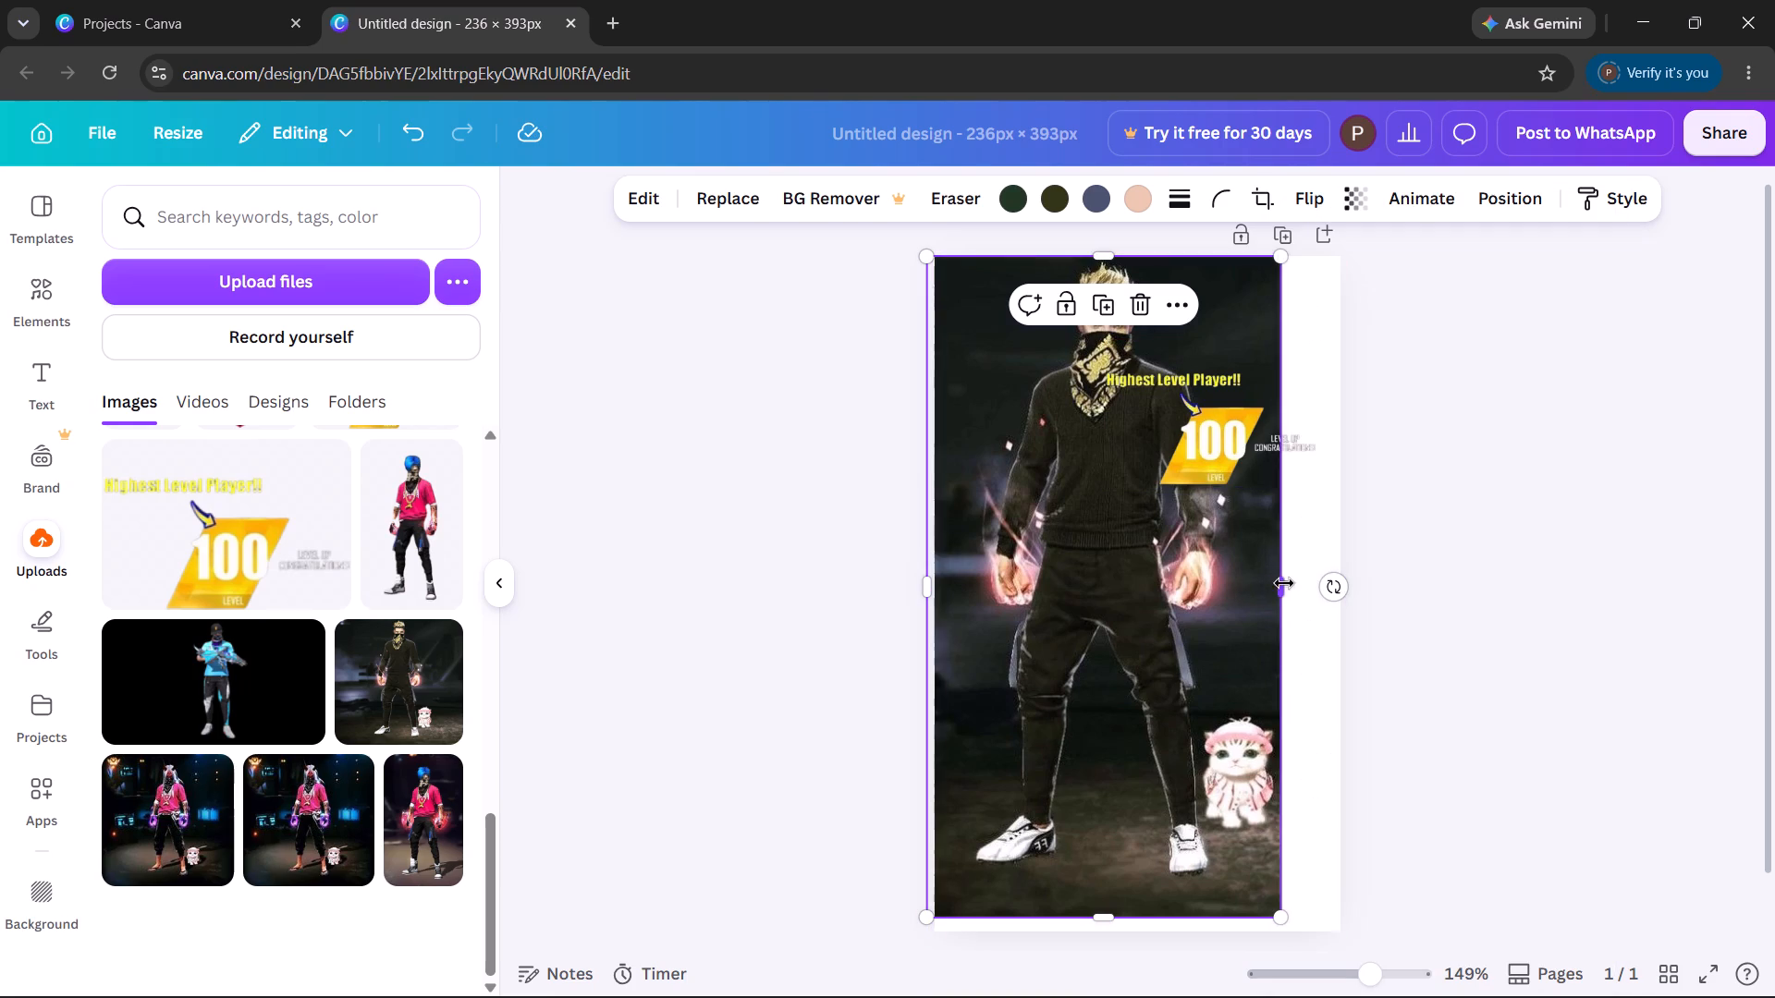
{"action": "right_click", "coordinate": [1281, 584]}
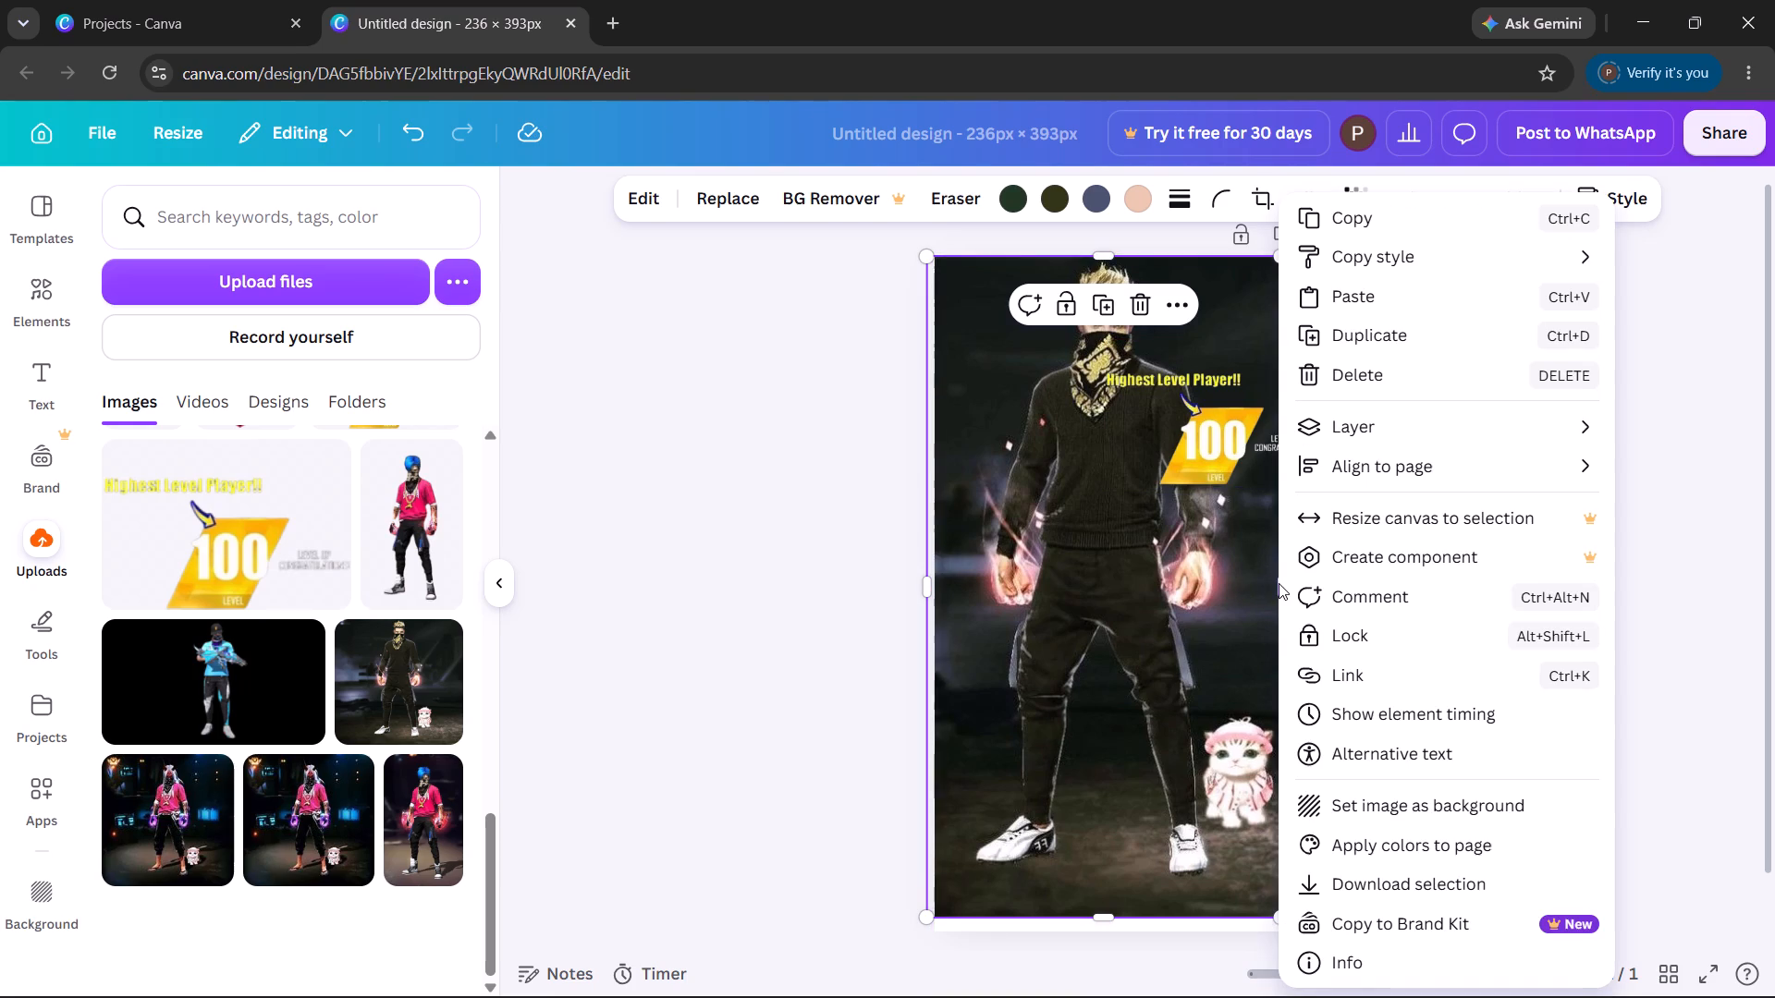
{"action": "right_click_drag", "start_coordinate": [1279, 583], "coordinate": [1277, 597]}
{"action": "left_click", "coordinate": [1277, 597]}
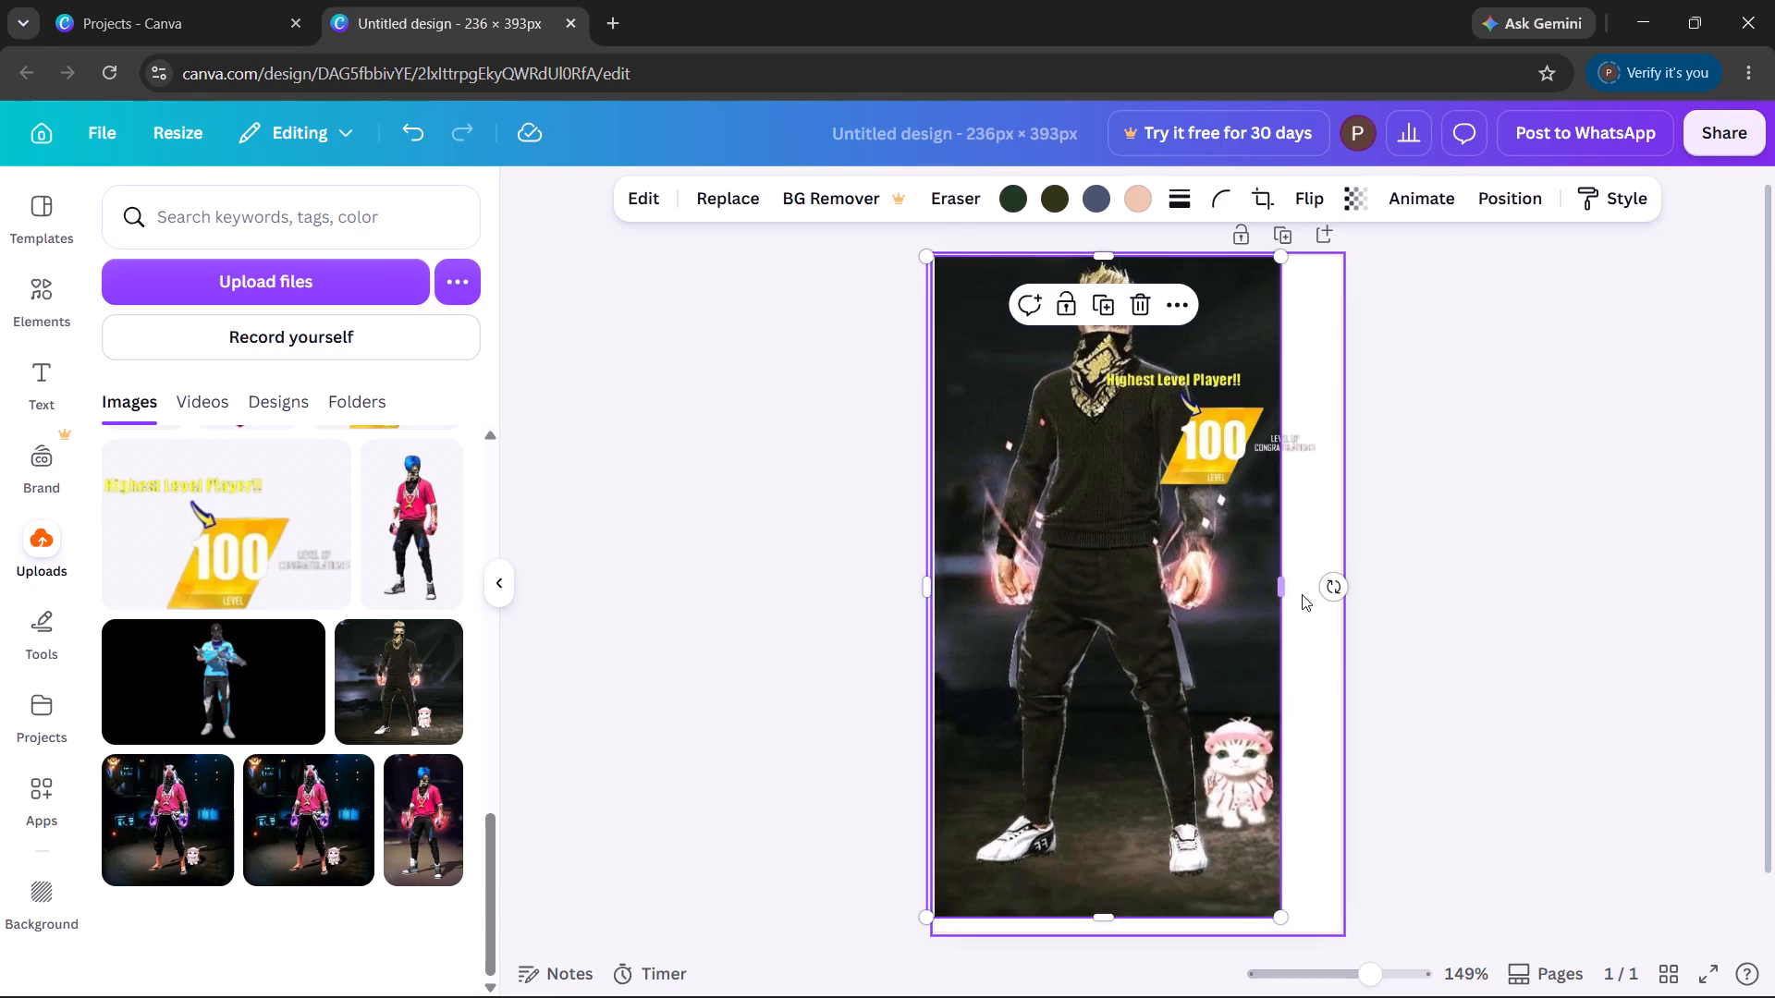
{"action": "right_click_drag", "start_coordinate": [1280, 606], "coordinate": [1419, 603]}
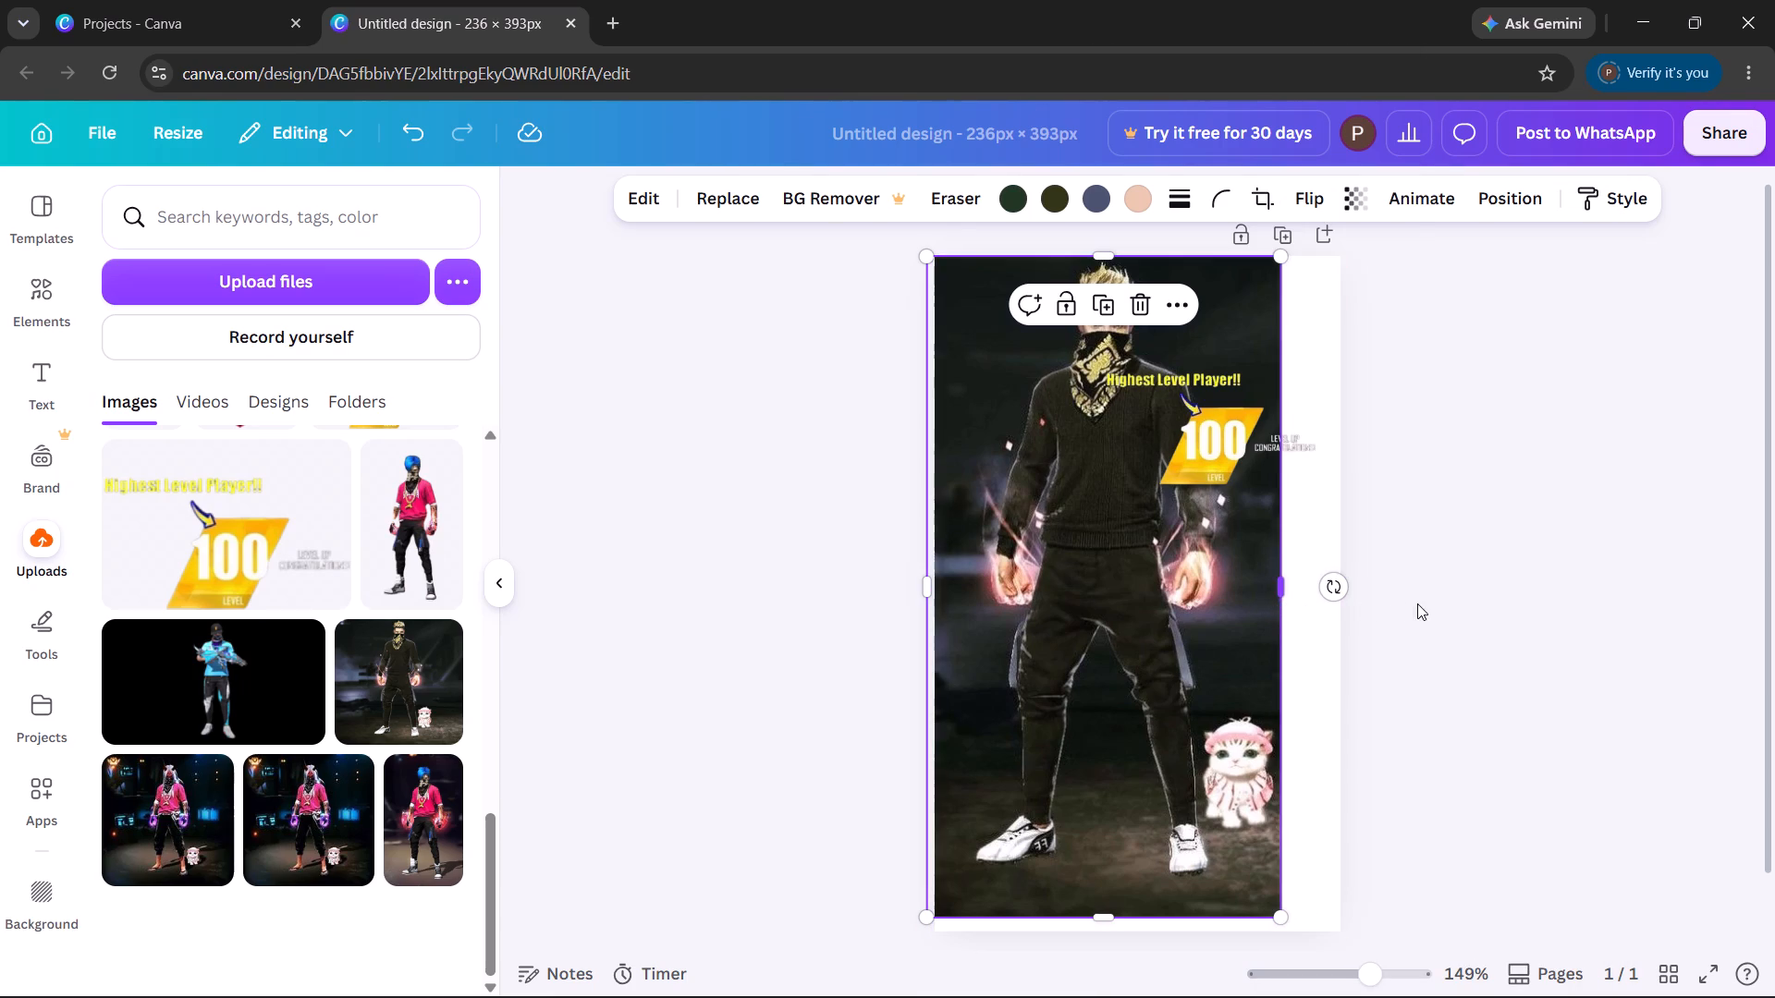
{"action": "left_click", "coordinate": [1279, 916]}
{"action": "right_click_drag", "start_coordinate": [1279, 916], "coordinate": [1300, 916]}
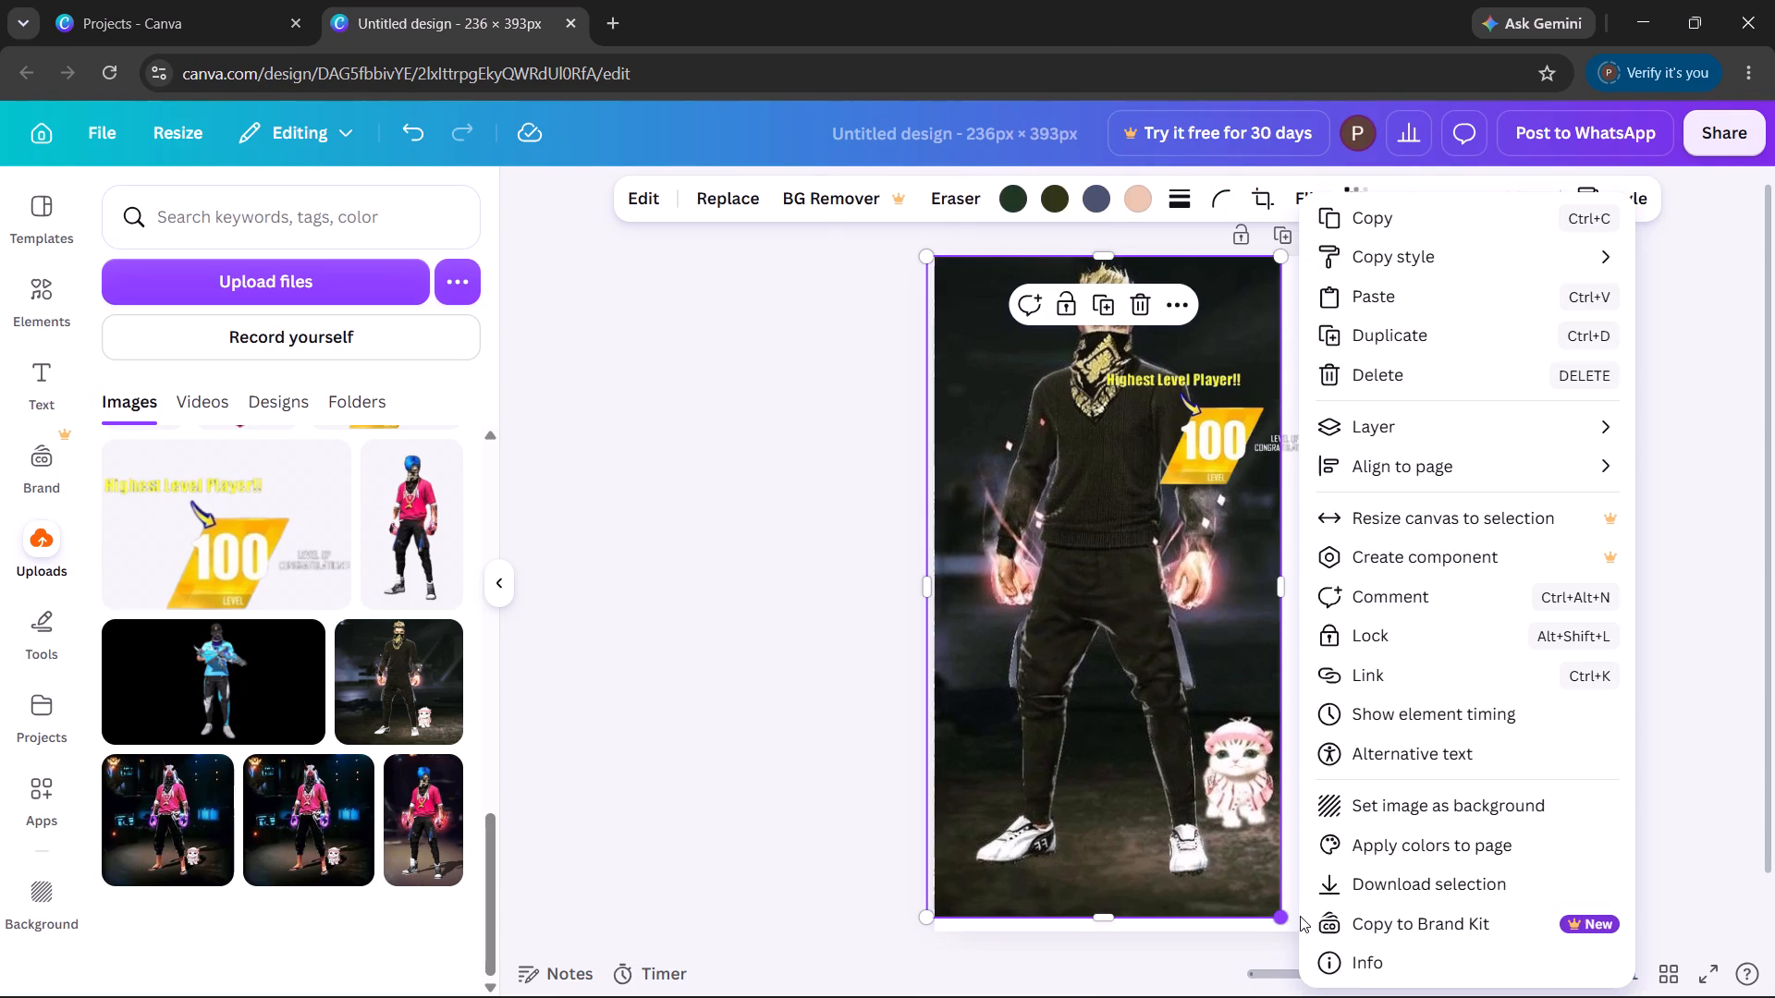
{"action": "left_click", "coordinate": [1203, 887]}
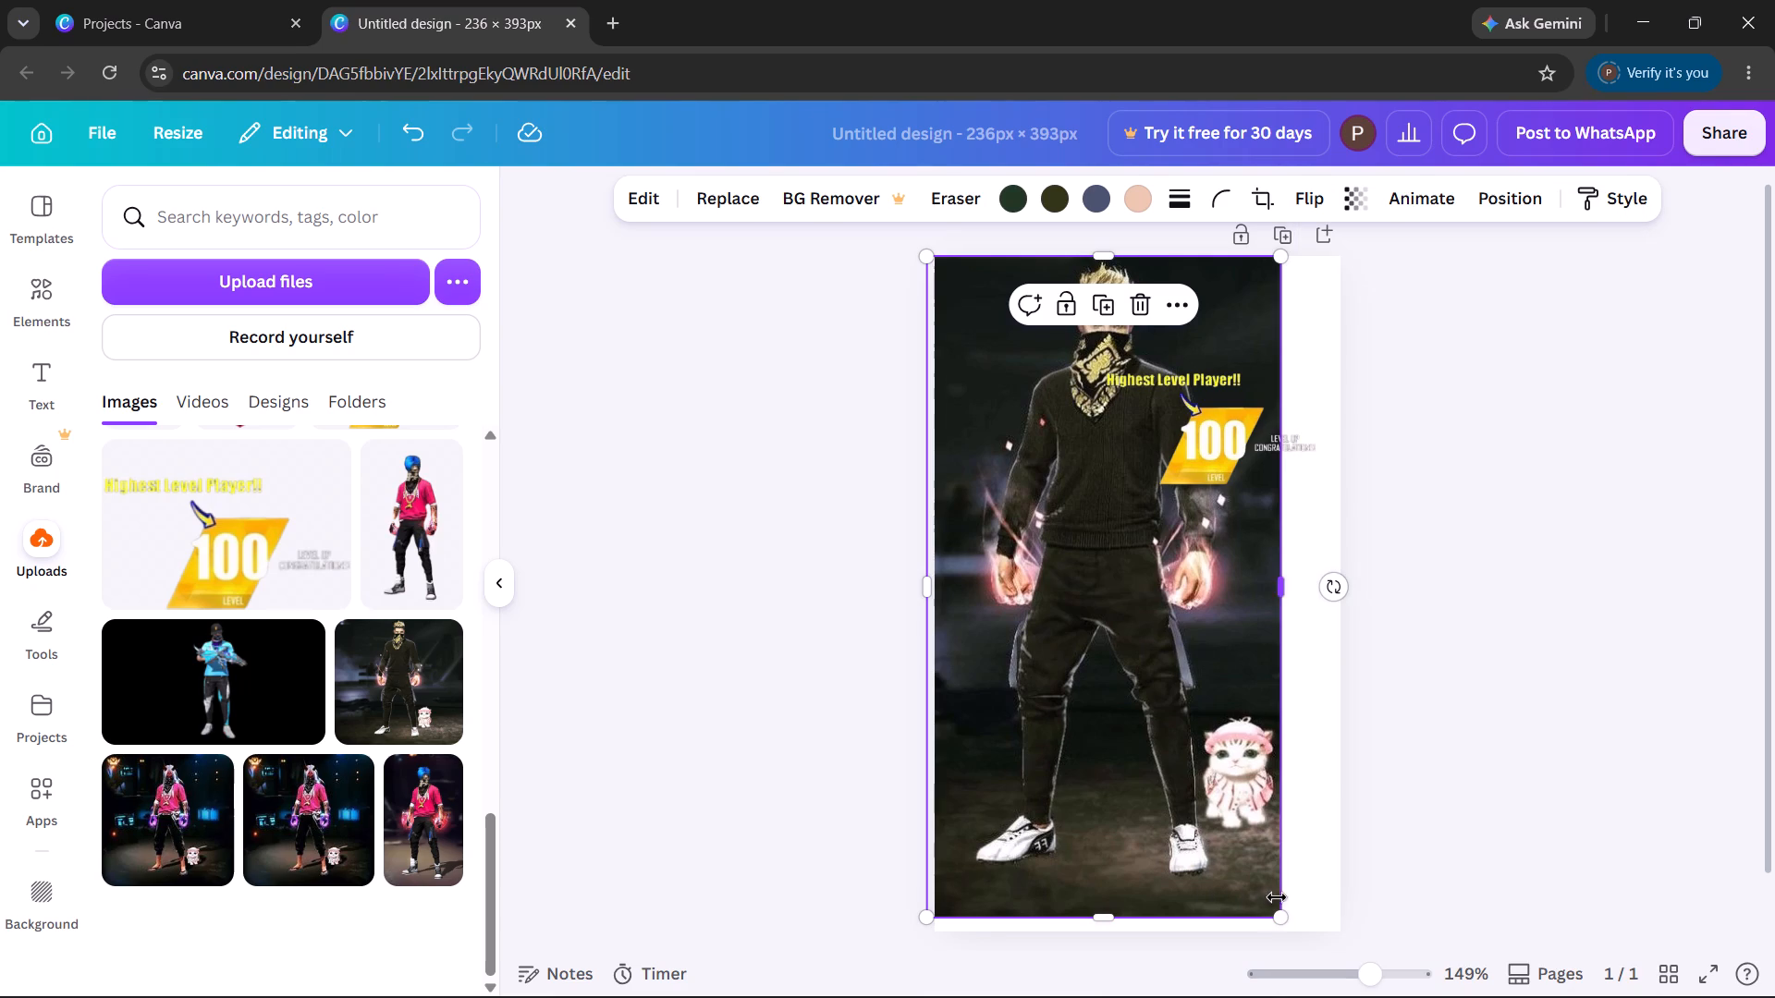
Fill the page with the black-outfit character image, enlarging it to about 218 × 408 px and extending its right side to the page edge.
{"action": "left_click_drag", "start_coordinate": [1274, 919], "coordinate": [1368, 920]}
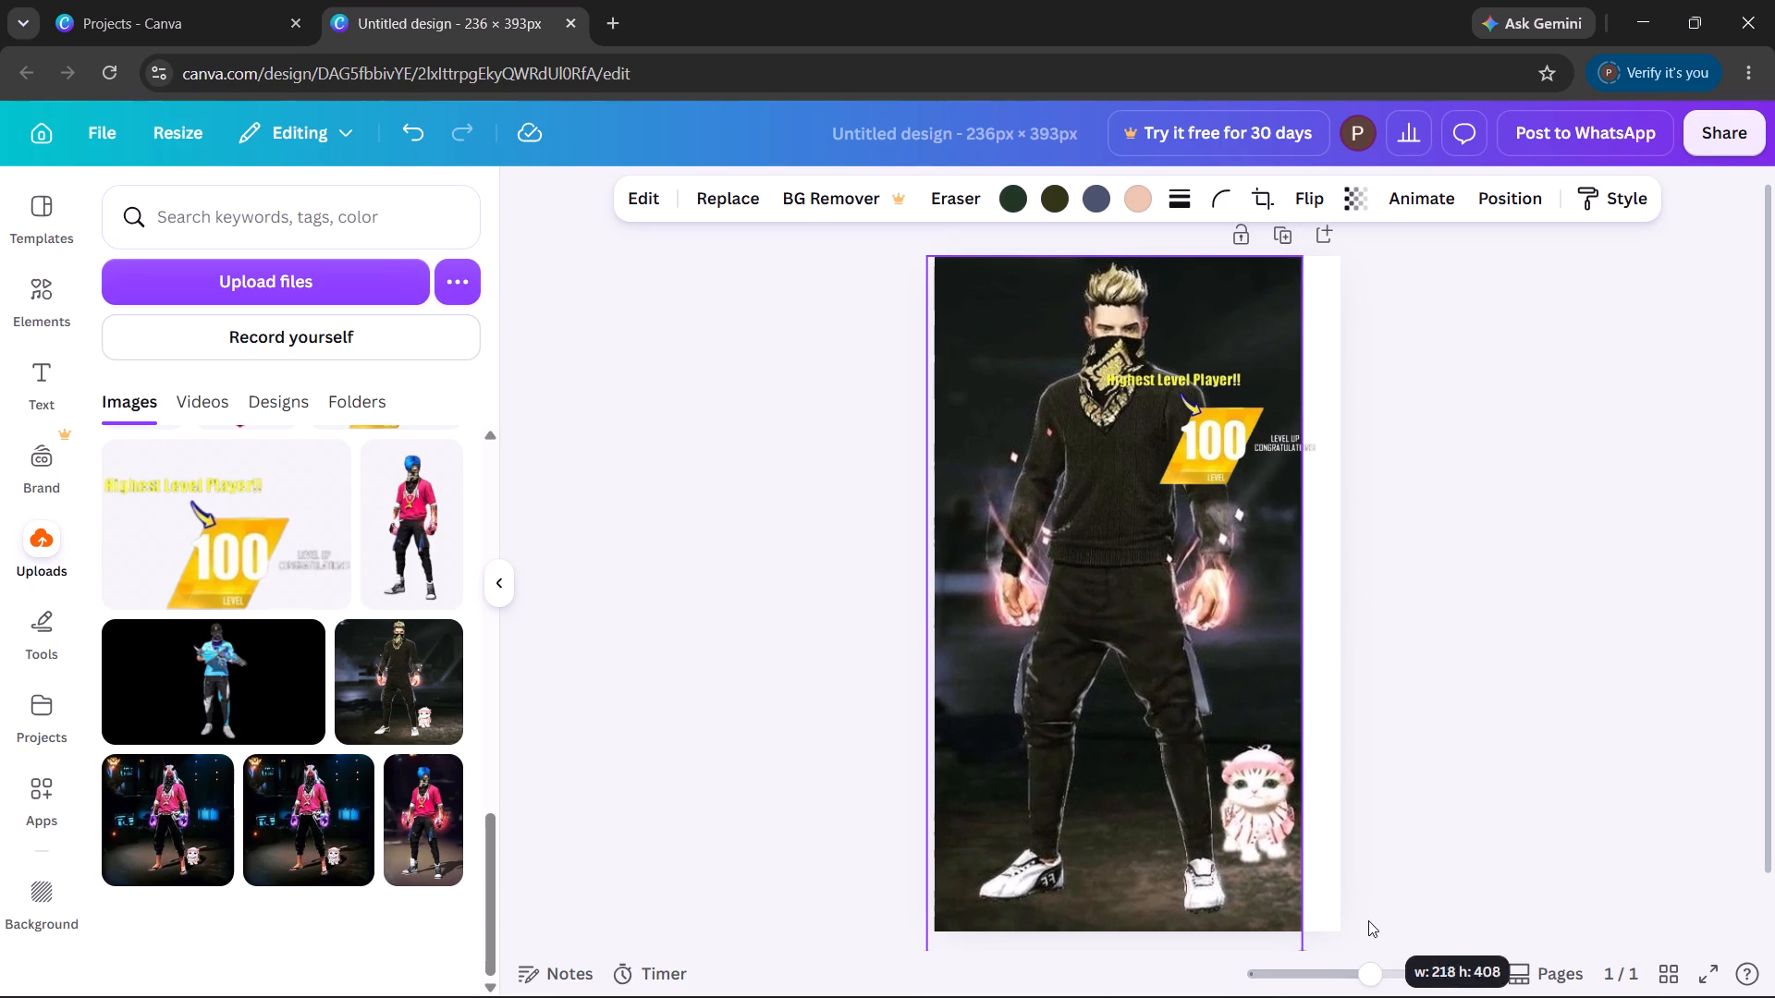
{"action": "left_click_drag", "start_coordinate": [1368, 920], "coordinate": [1367, 921]}
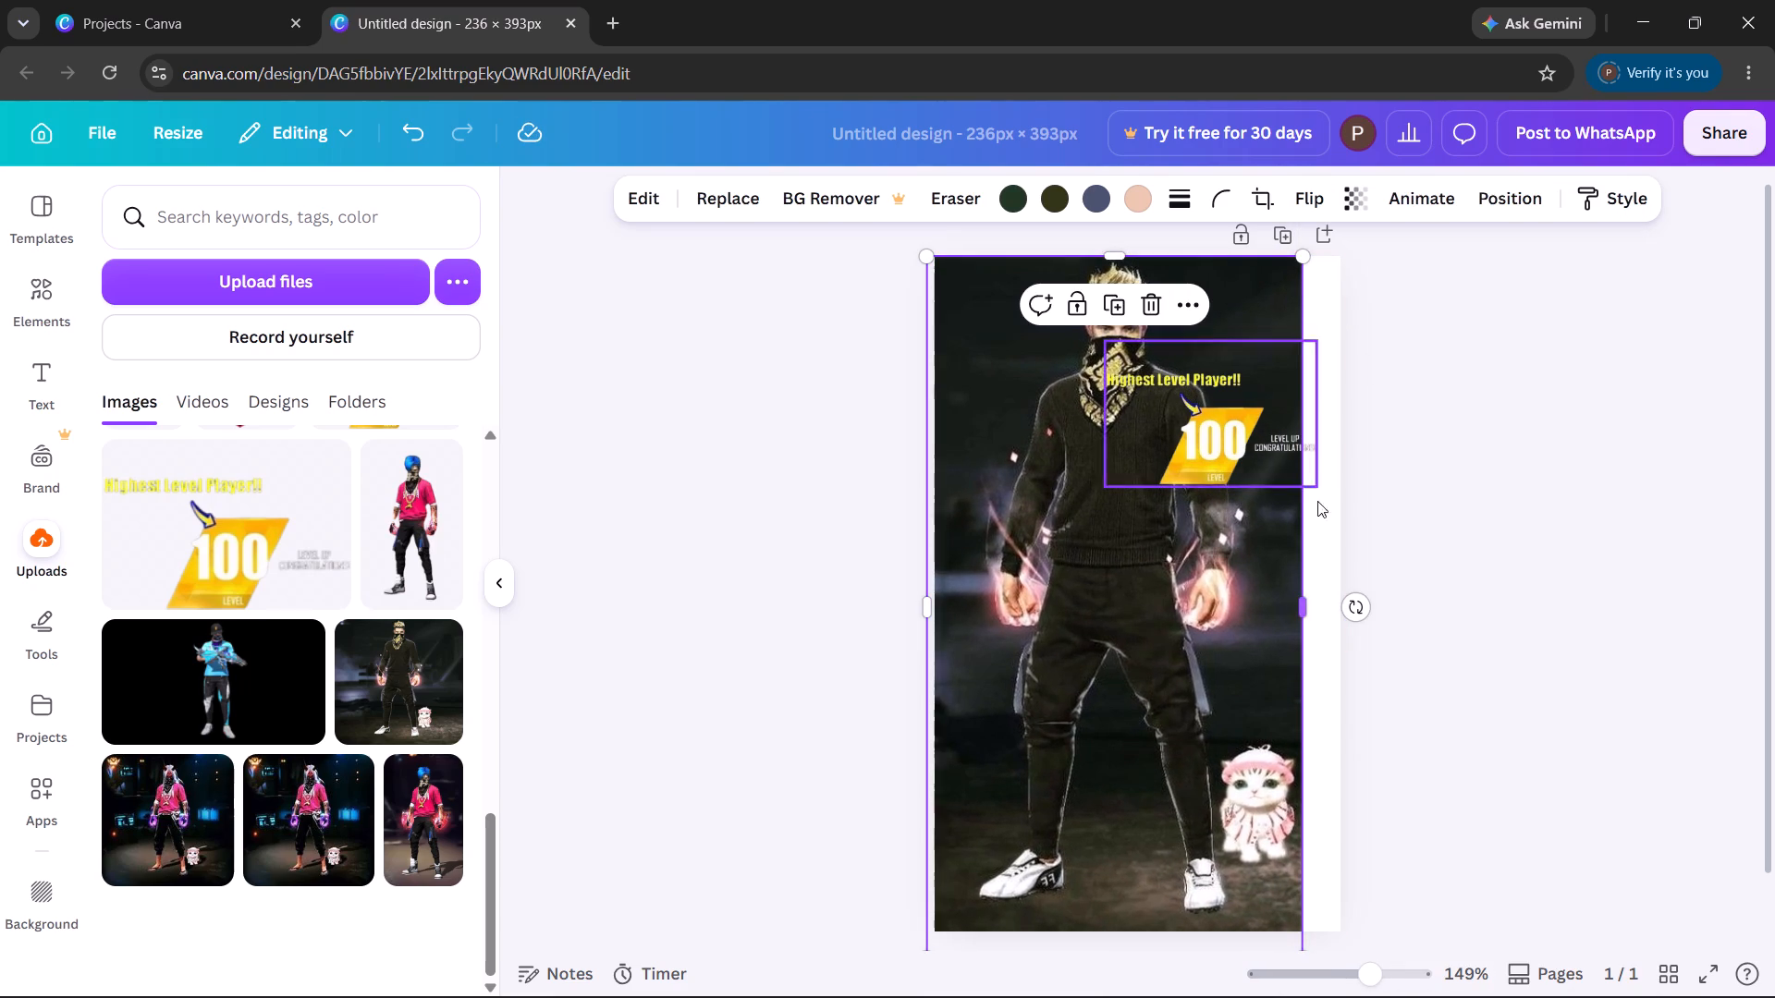
{"action": "left_click_drag", "start_coordinate": [1299, 619], "coordinate": [1323, 618]}
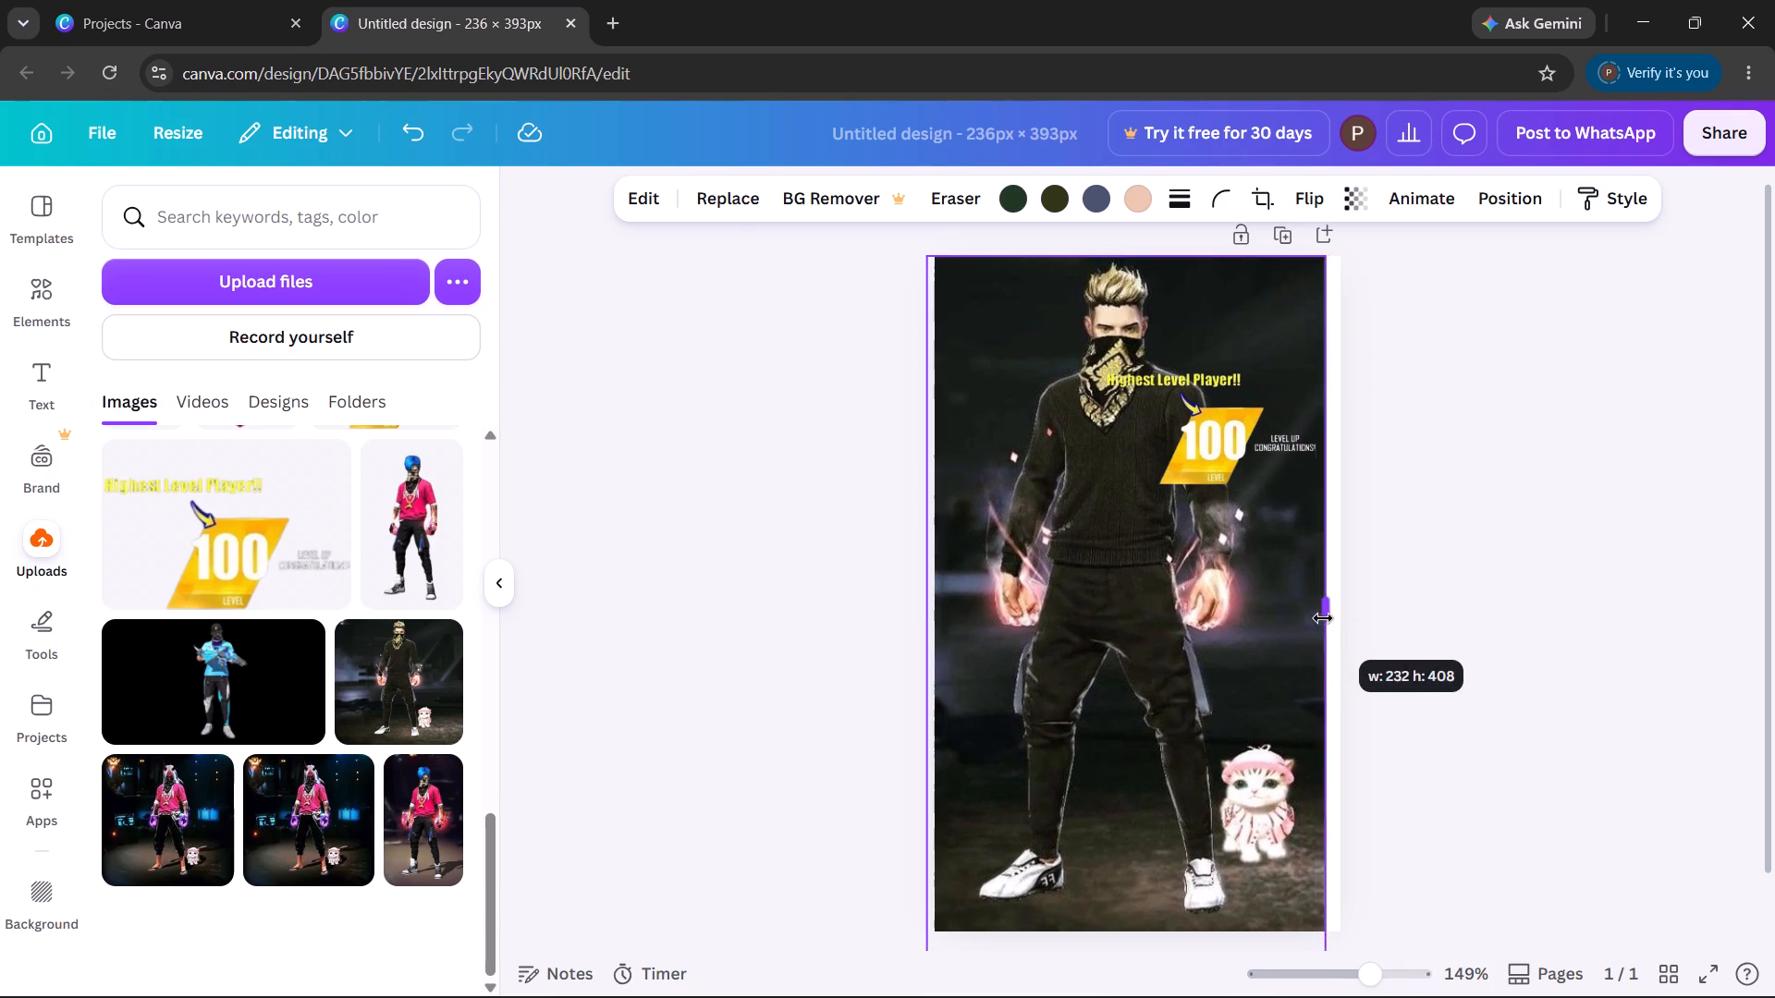
{"action": "left_click_drag", "start_coordinate": [1323, 618], "coordinate": [1339, 616]}
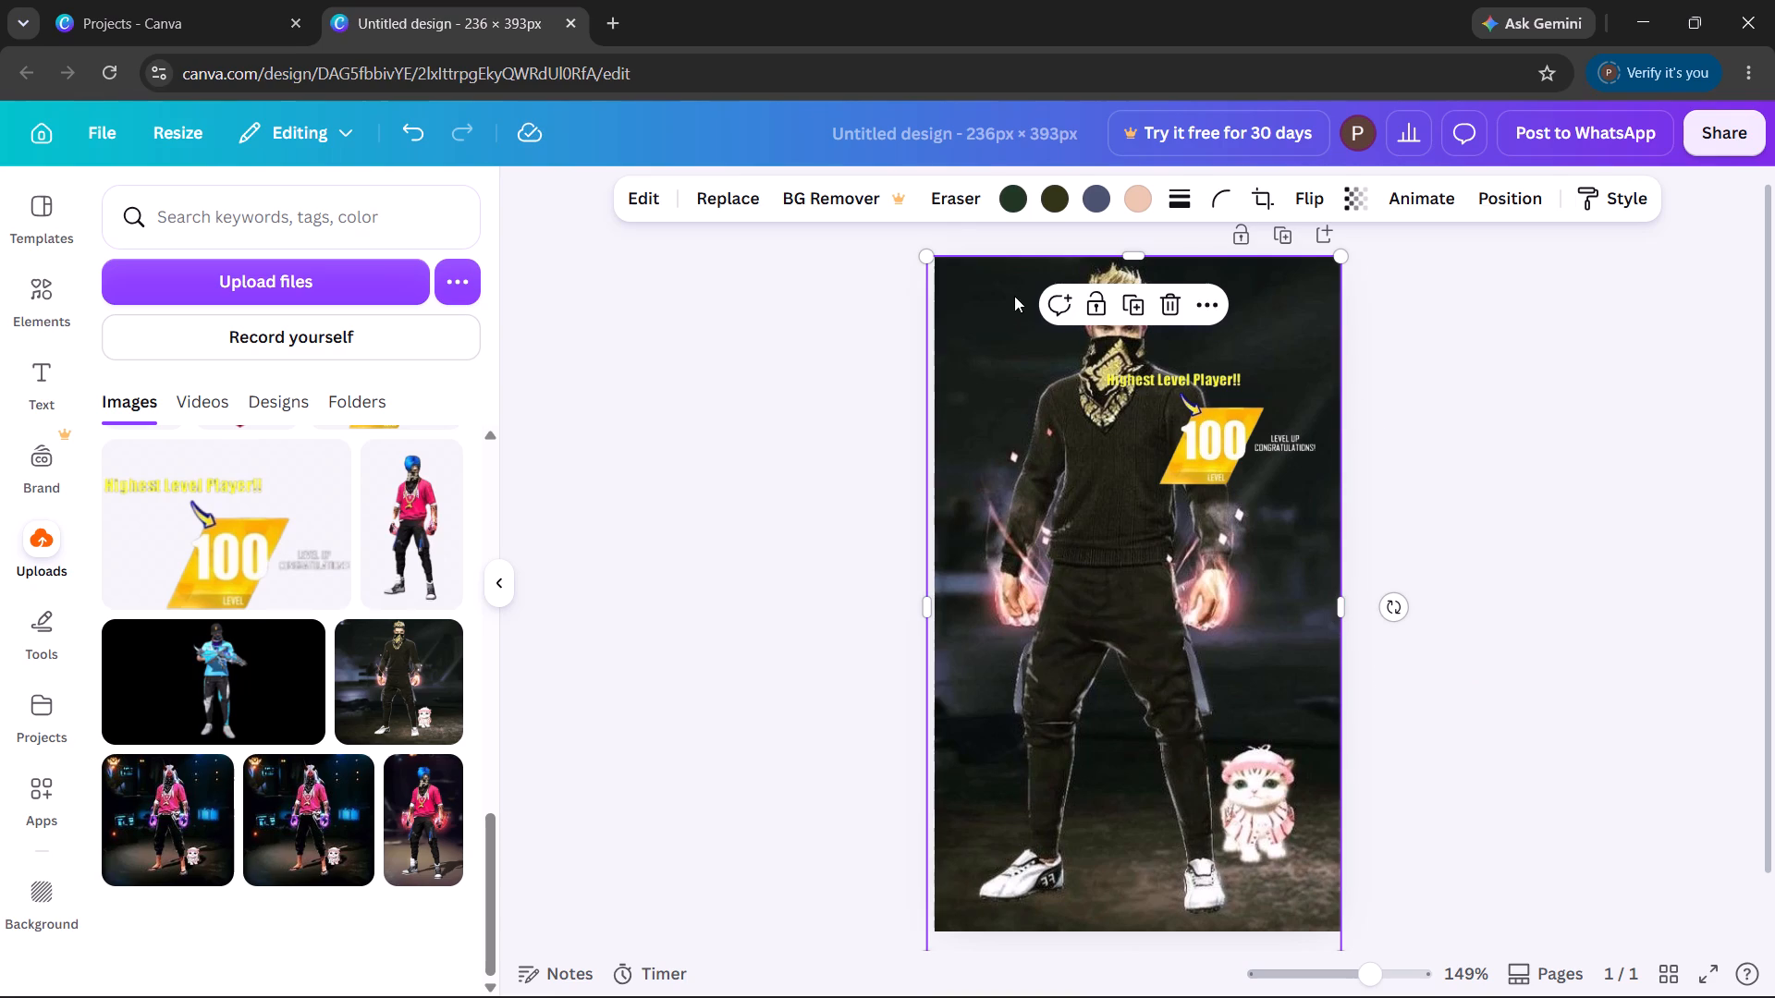
{"action": "left_click", "coordinate": [1424, 371]}
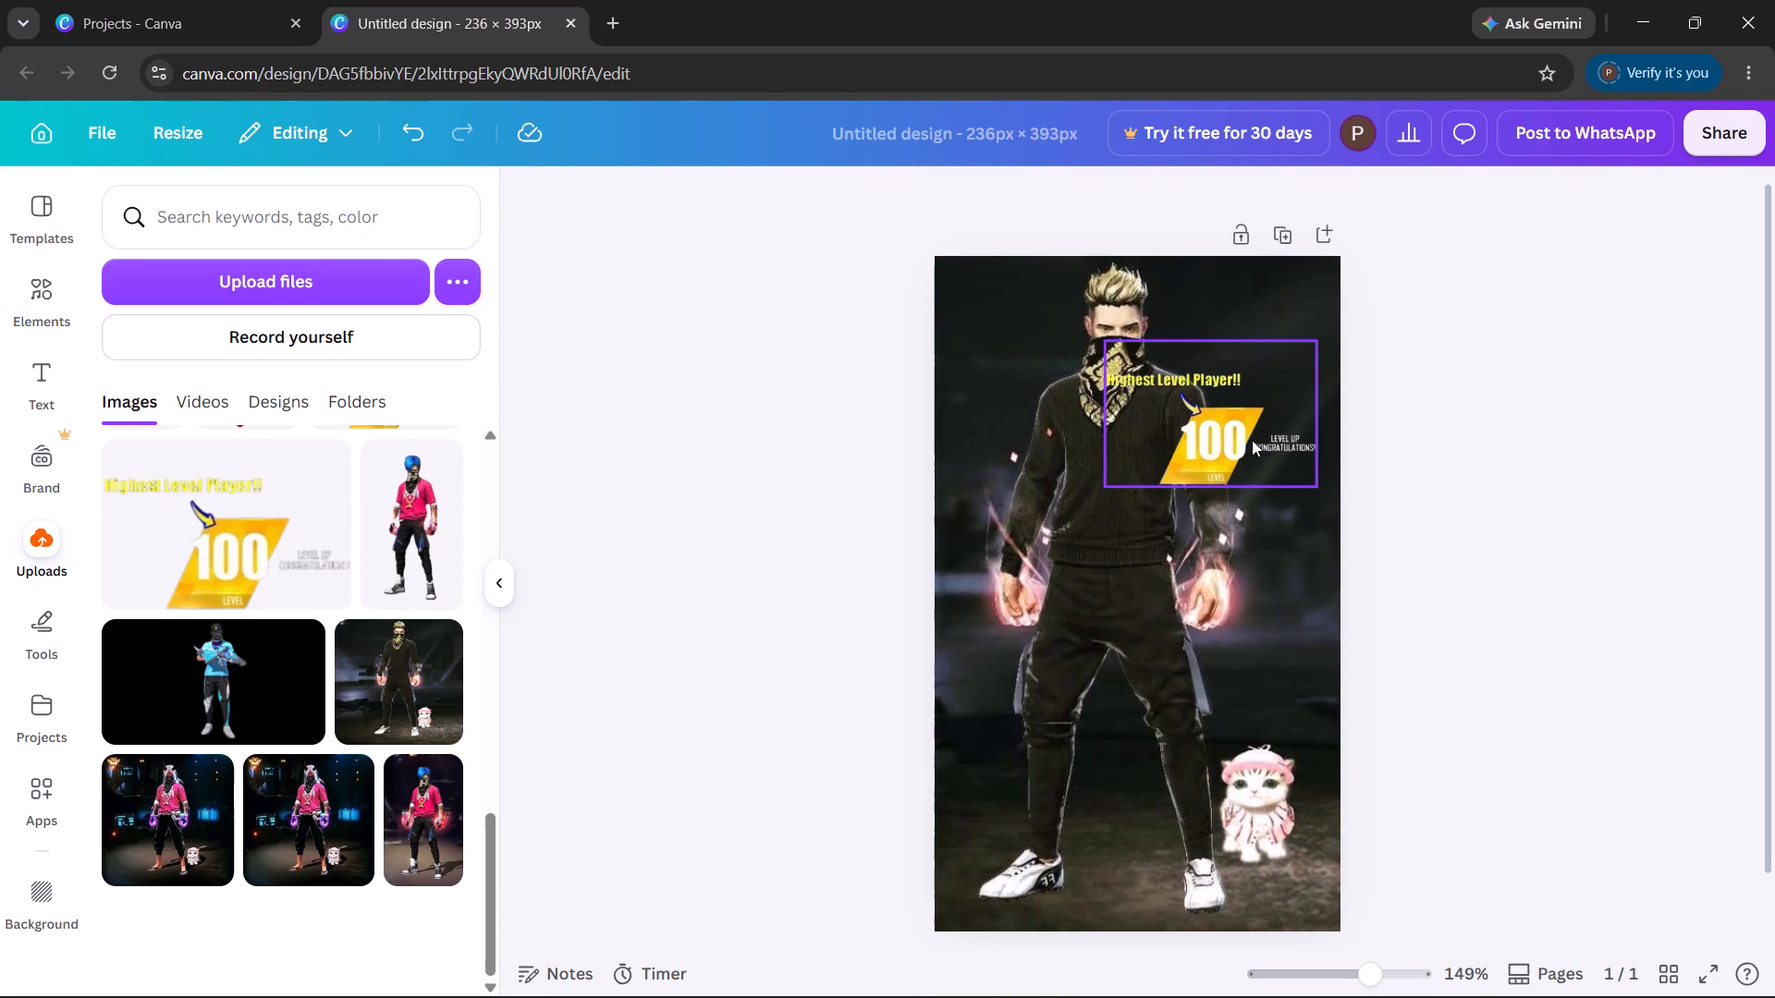
Reposition the level 100 graphic over the middle of the black-outfit character's chest.
{"action": "left_click_drag", "start_coordinate": [1252, 440], "coordinate": [1058, 336]}
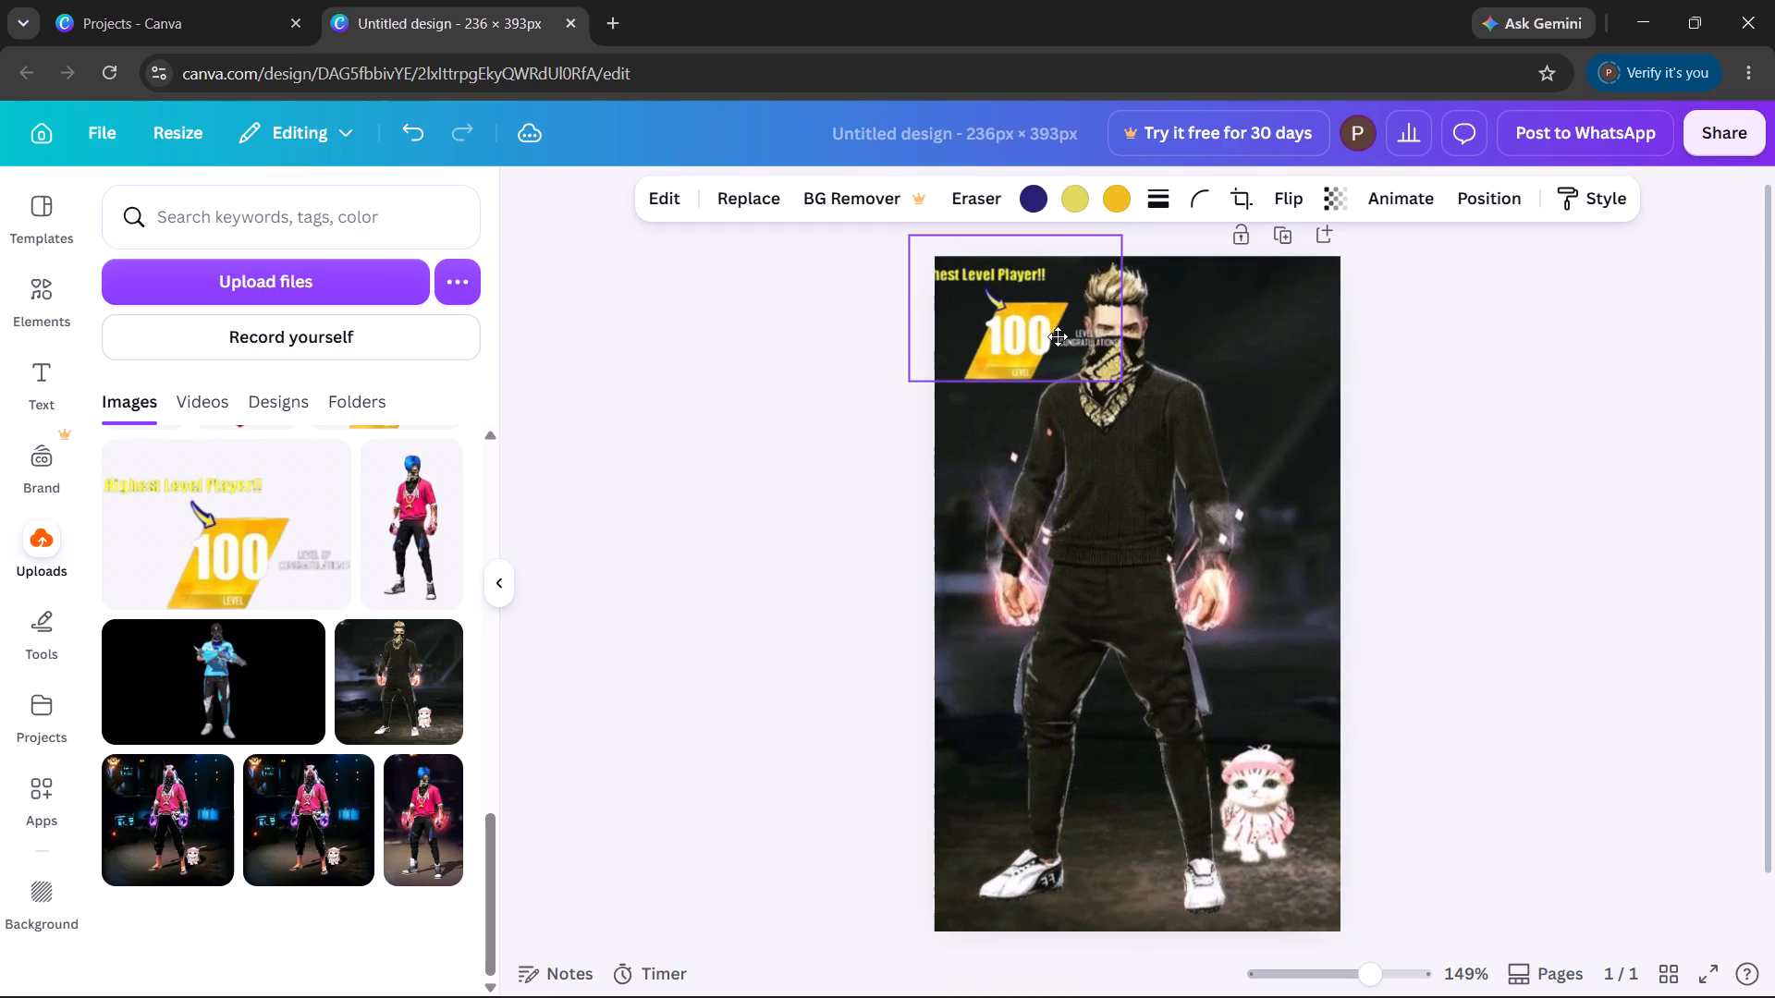
{"action": "left_click_drag", "start_coordinate": [1058, 336], "coordinate": [1166, 493]}
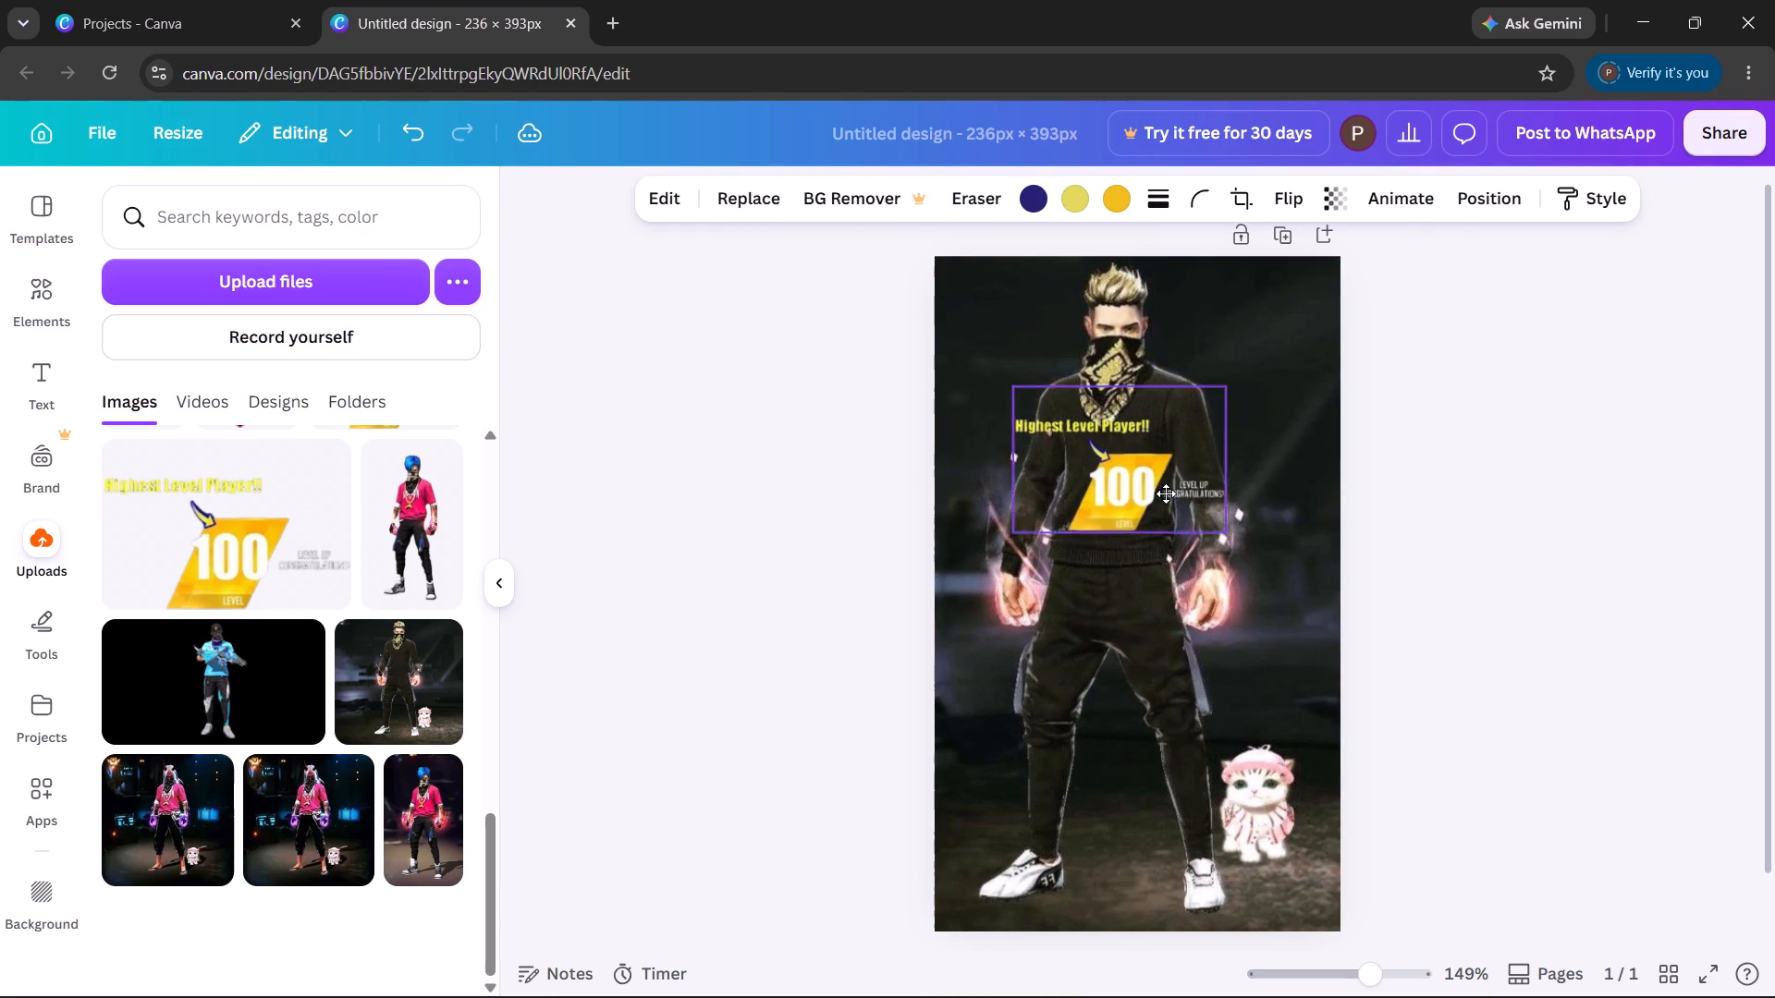
{"action": "left_click_drag", "start_coordinate": [1166, 493], "coordinate": [1231, 706]}
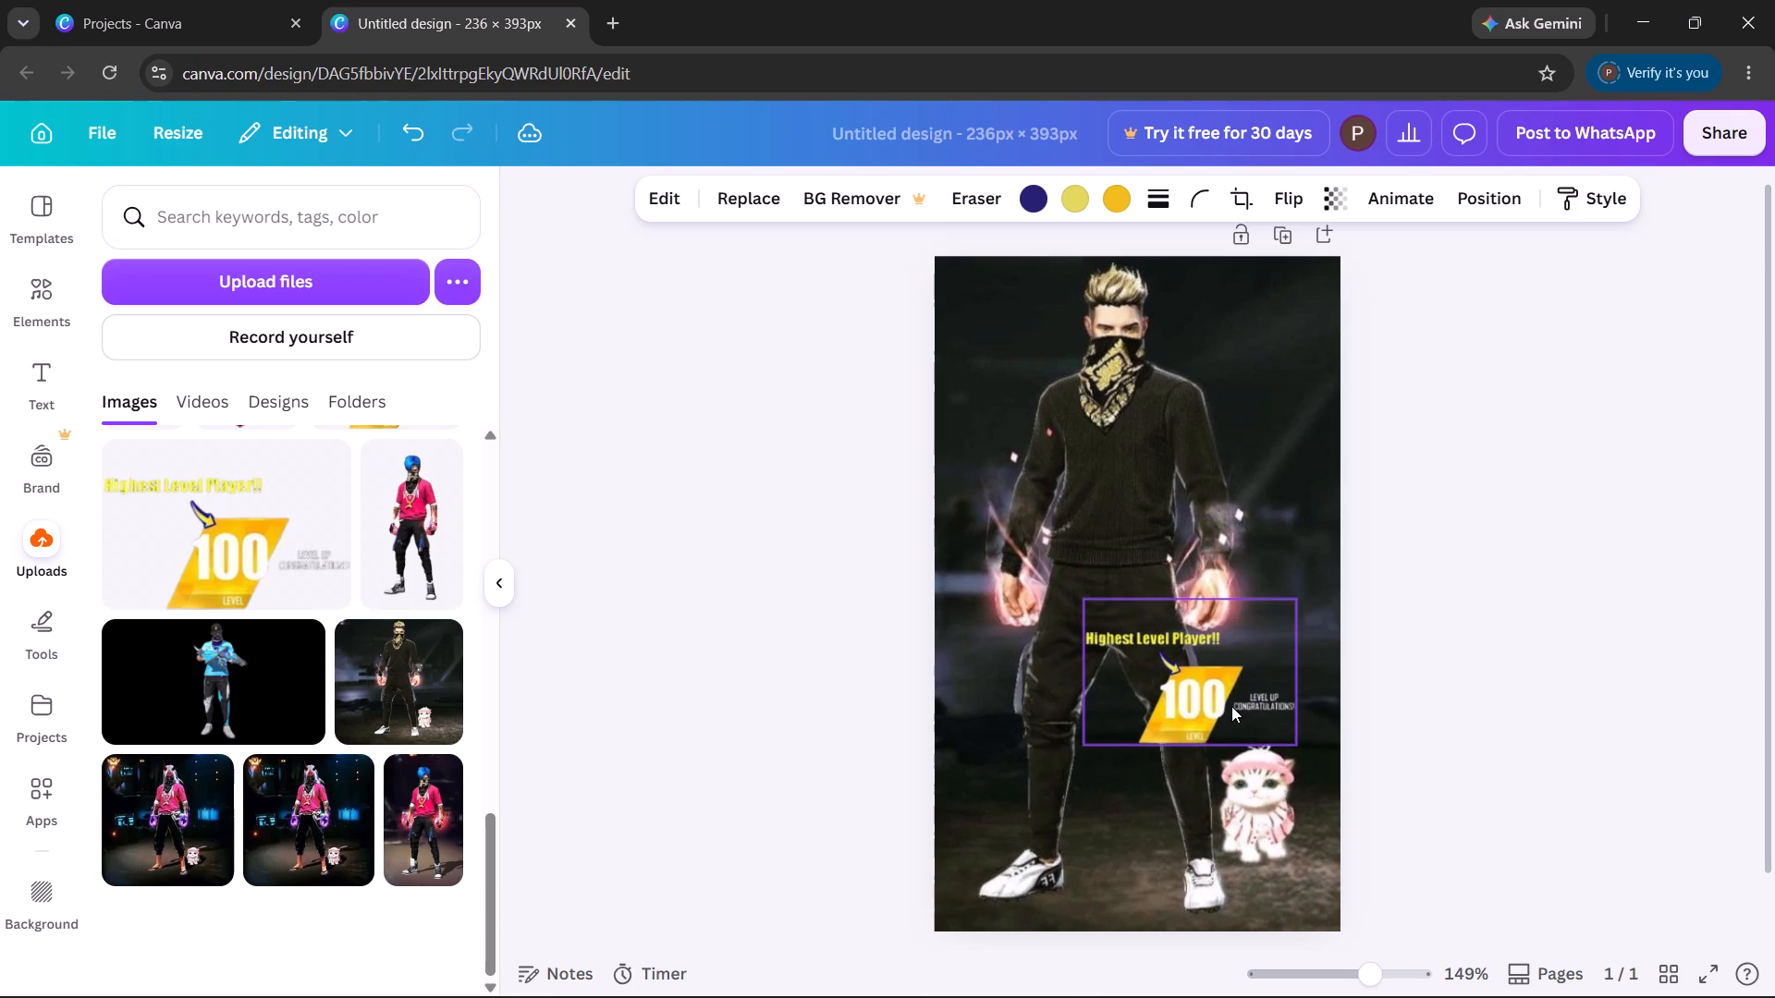
{"action": "left_click_drag", "start_coordinate": [1207, 724], "coordinate": [1080, 864]}
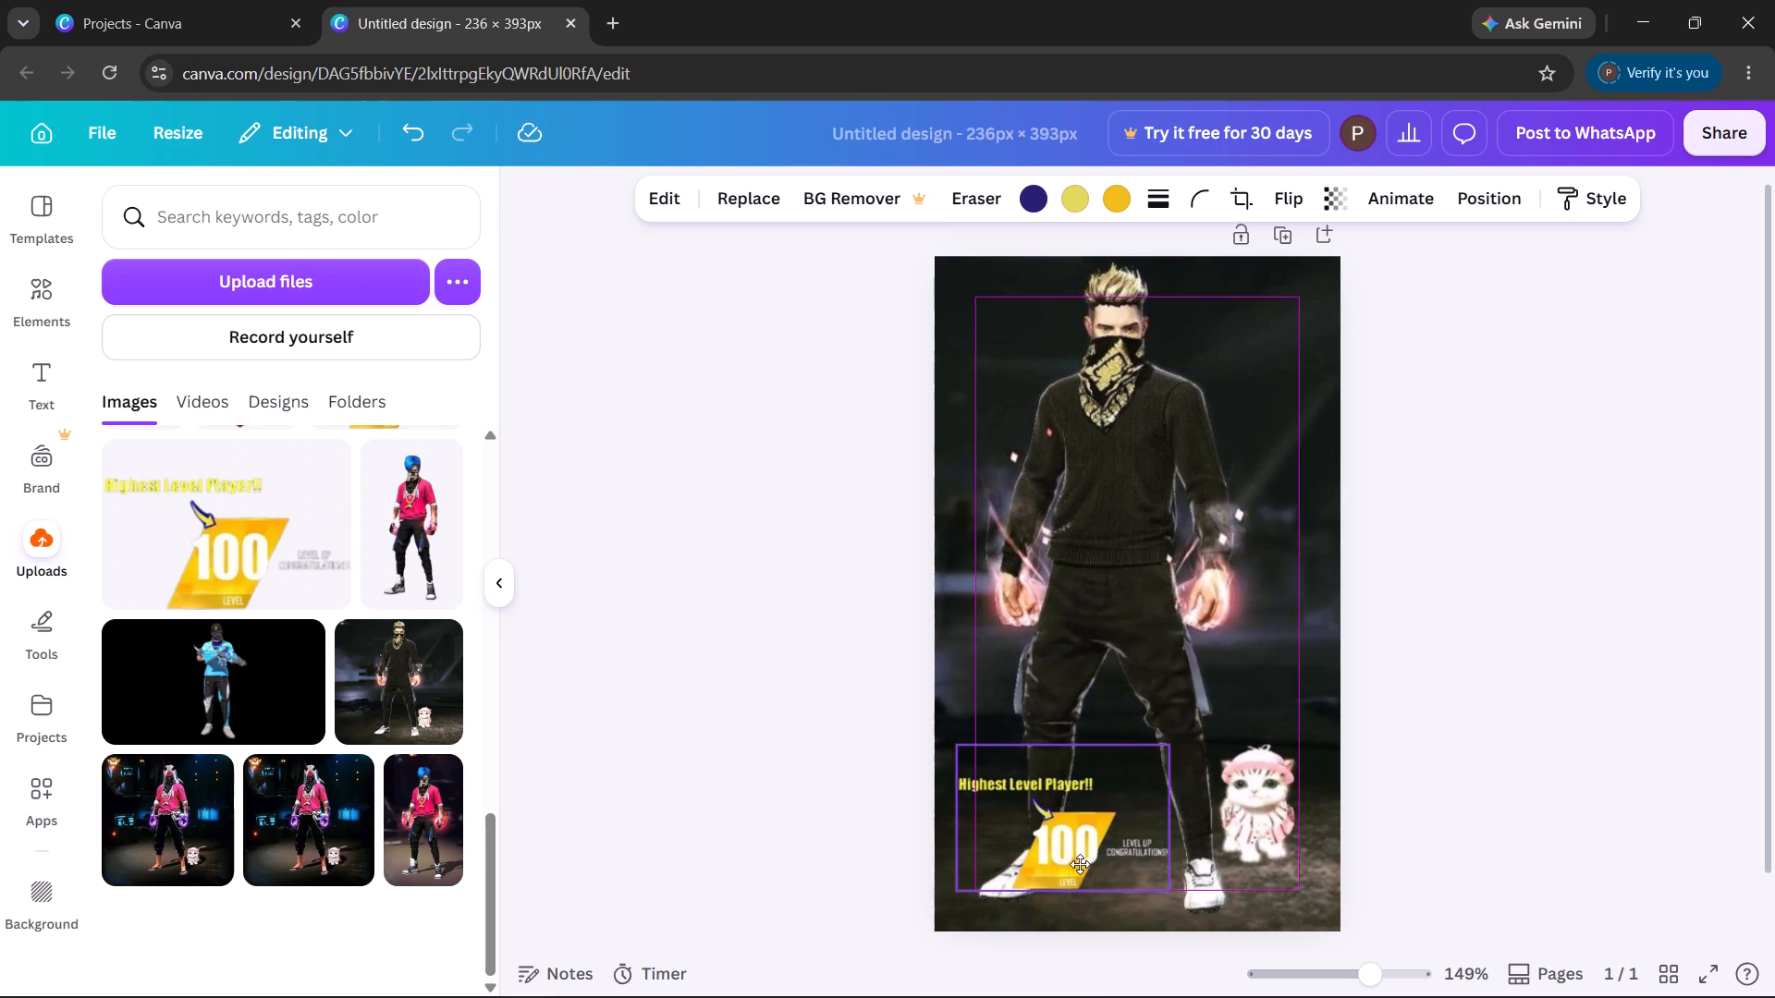
{"action": "left_click_drag", "start_coordinate": [1080, 864], "coordinate": [1059, 961]}
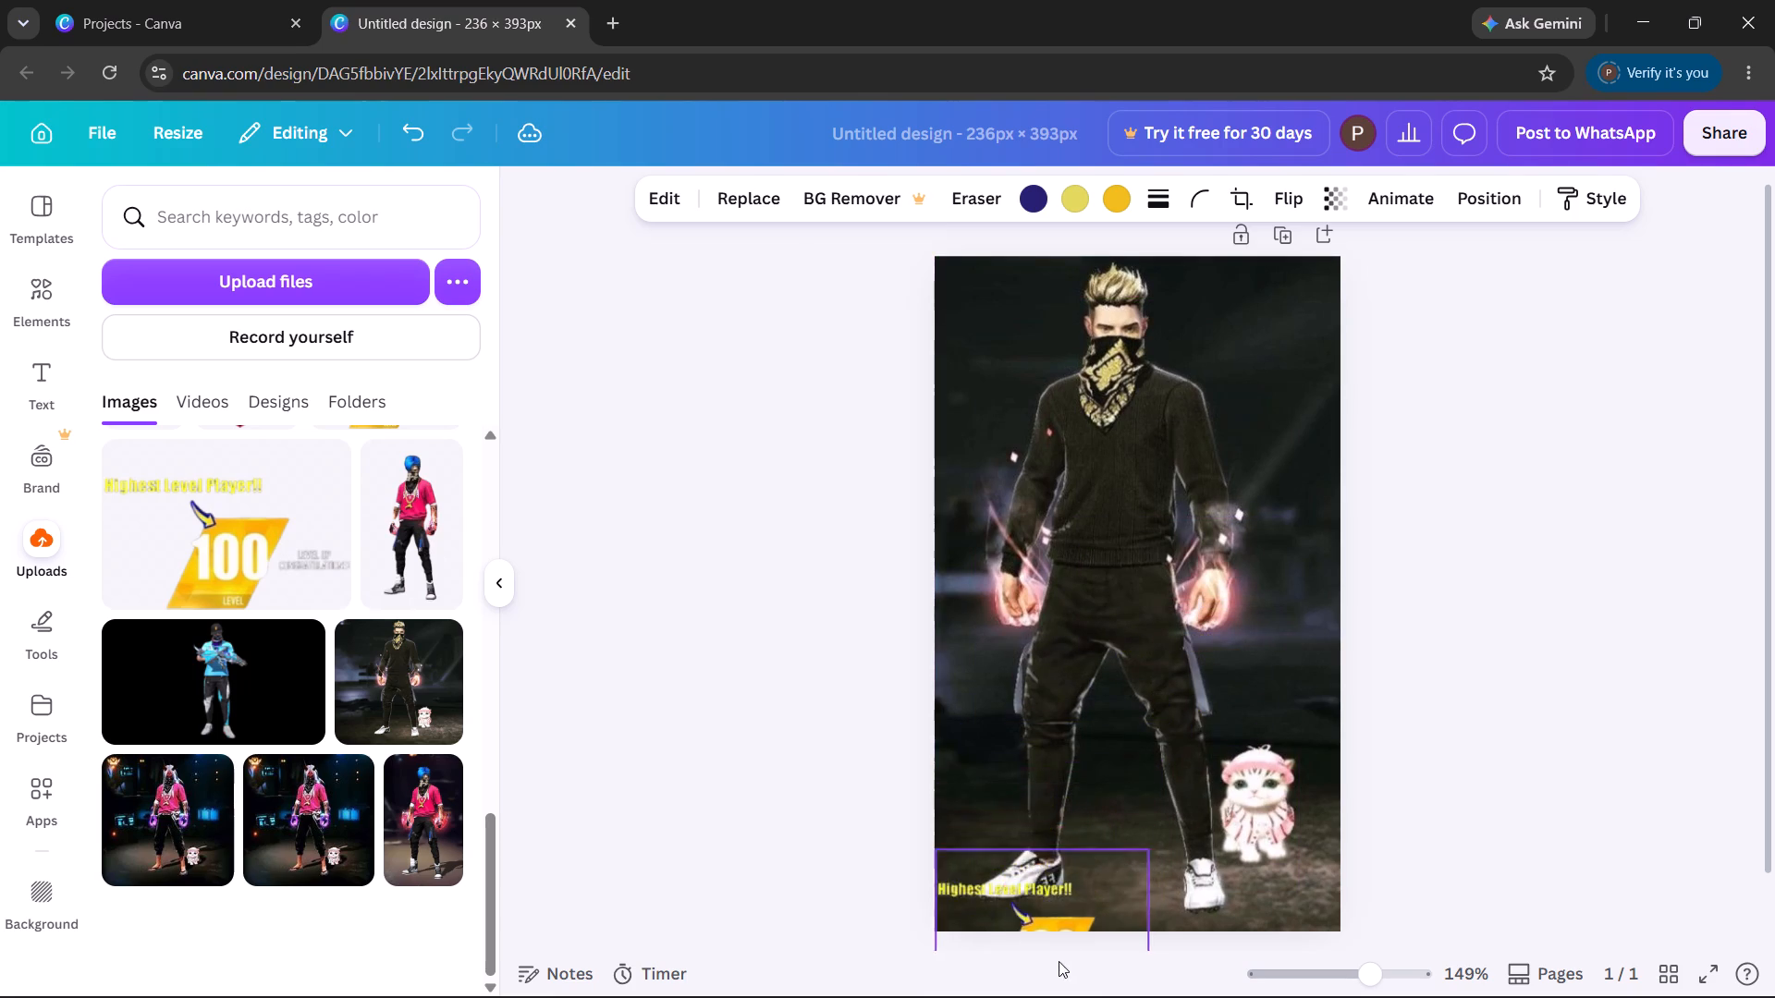
{"action": "left_click_drag", "start_coordinate": [1059, 961], "coordinate": [1123, 505]}
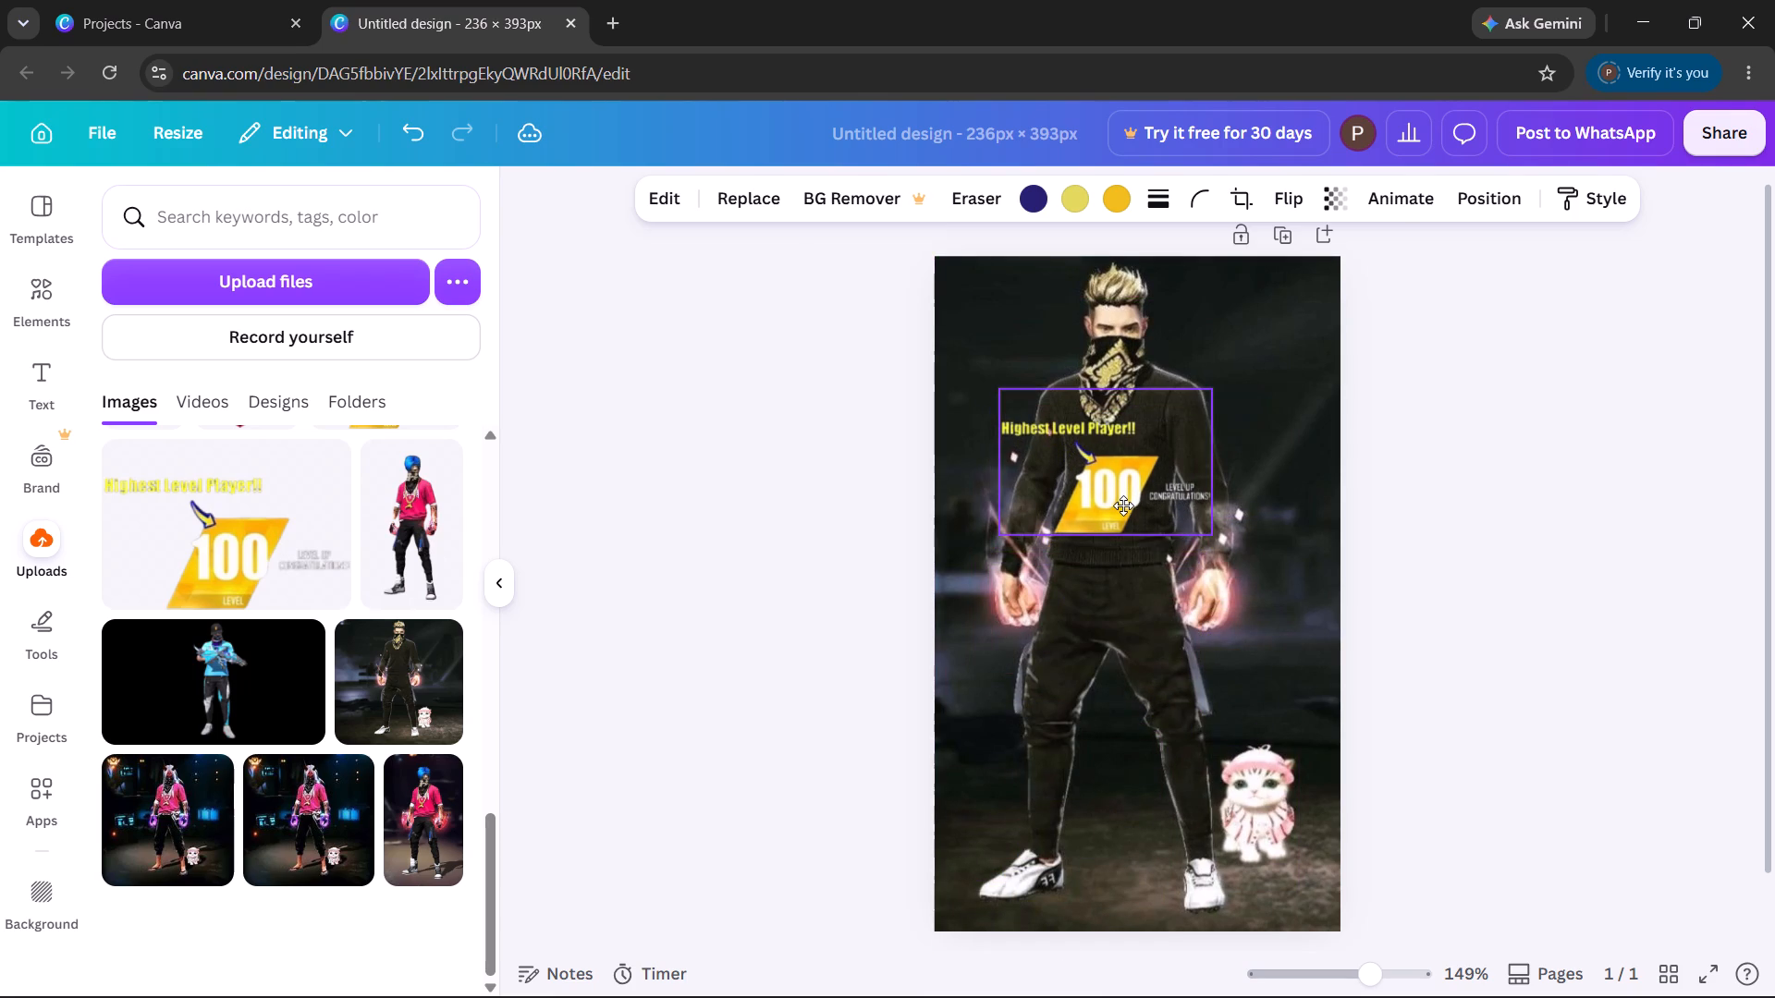
{"action": "left_click_drag", "start_coordinate": [1123, 505], "coordinate": [1125, 505]}
{"action": "left_click", "coordinate": [1267, 432]}
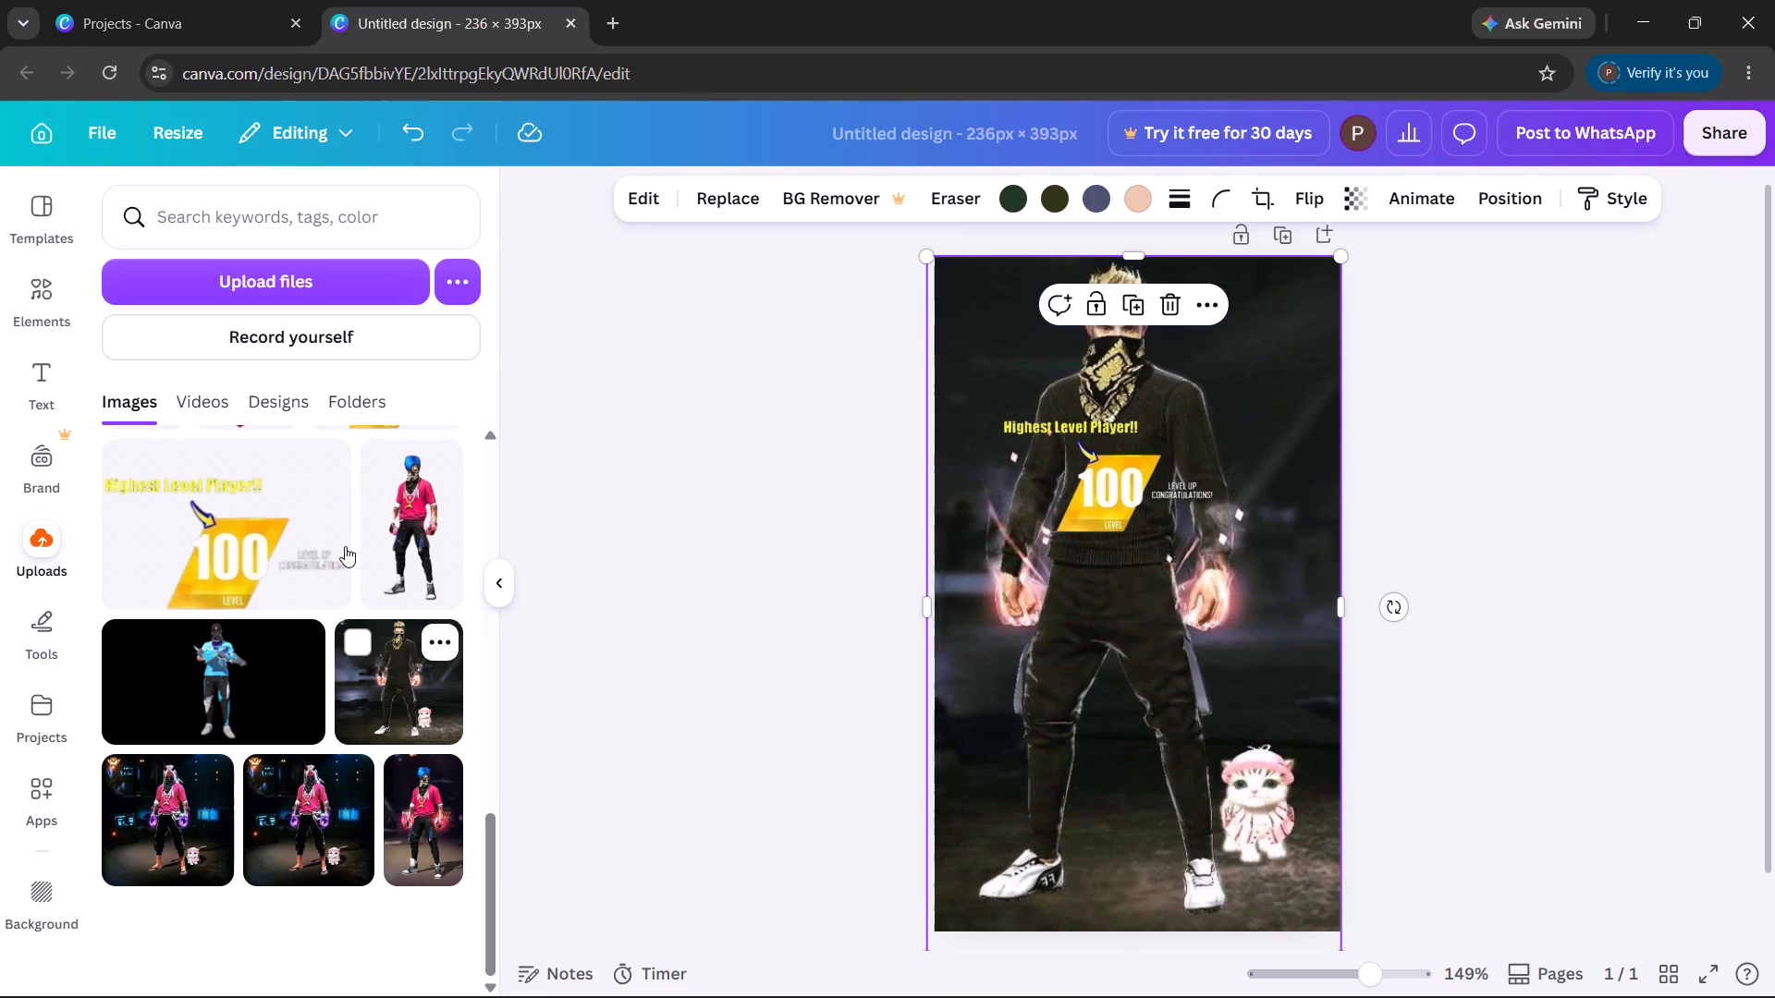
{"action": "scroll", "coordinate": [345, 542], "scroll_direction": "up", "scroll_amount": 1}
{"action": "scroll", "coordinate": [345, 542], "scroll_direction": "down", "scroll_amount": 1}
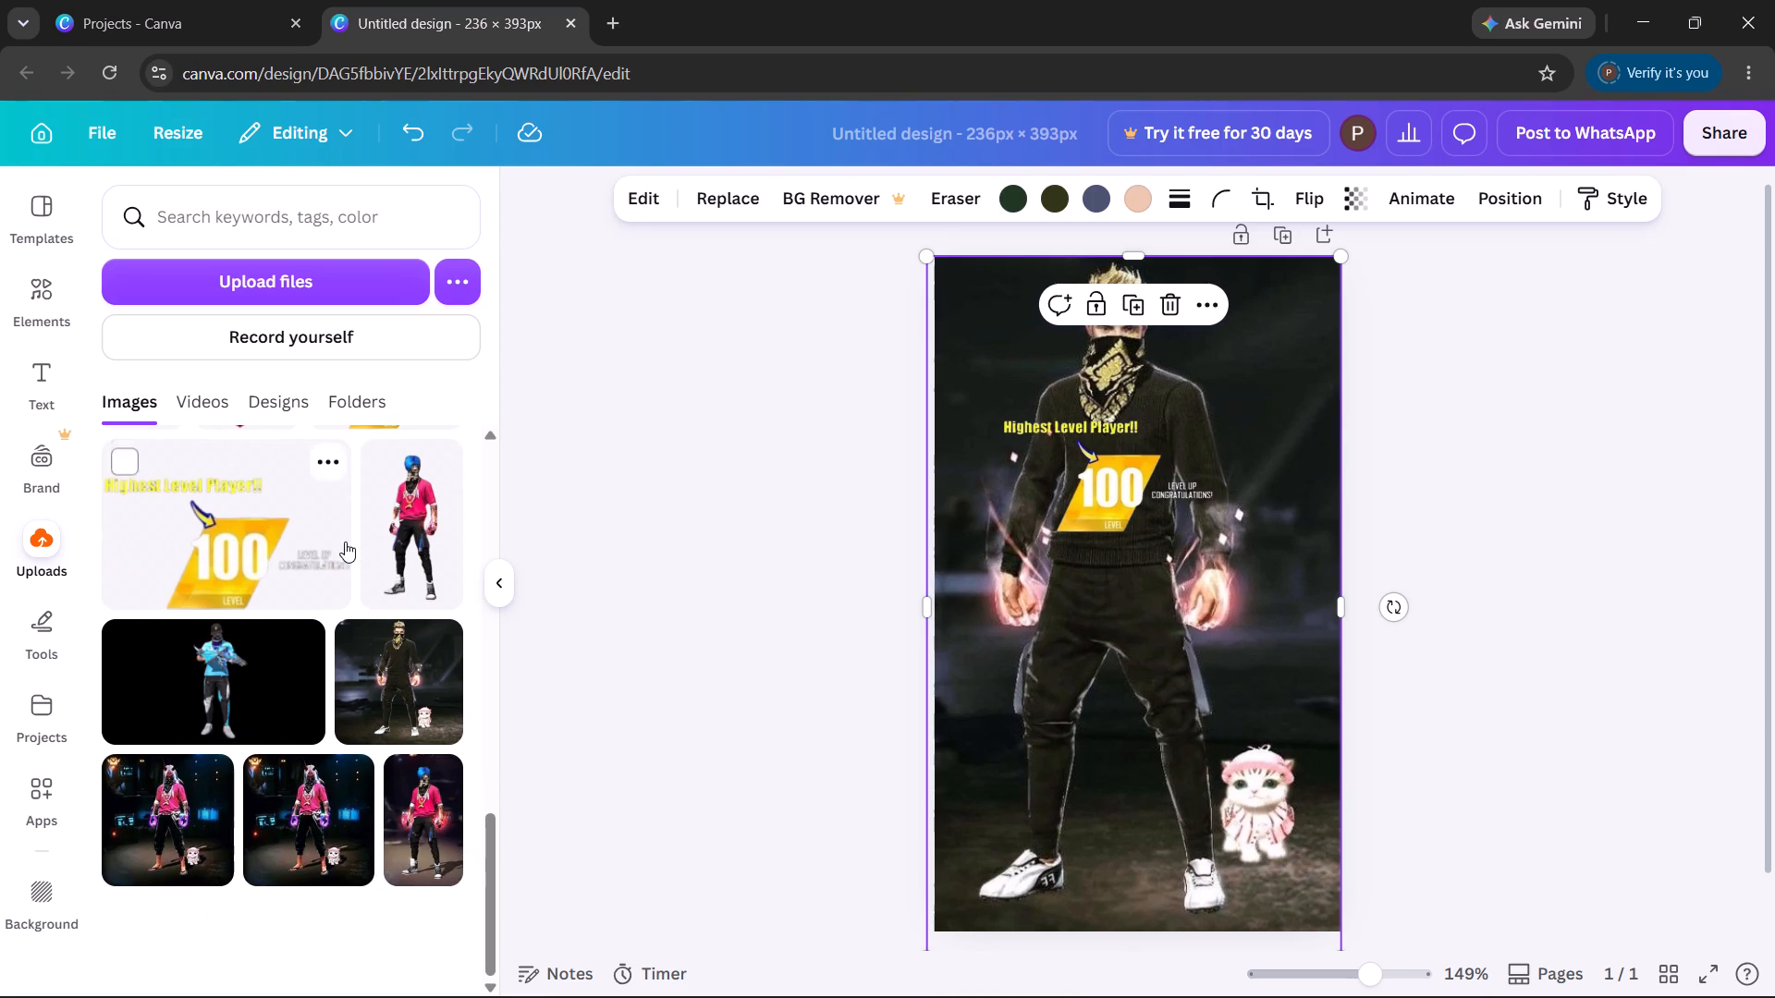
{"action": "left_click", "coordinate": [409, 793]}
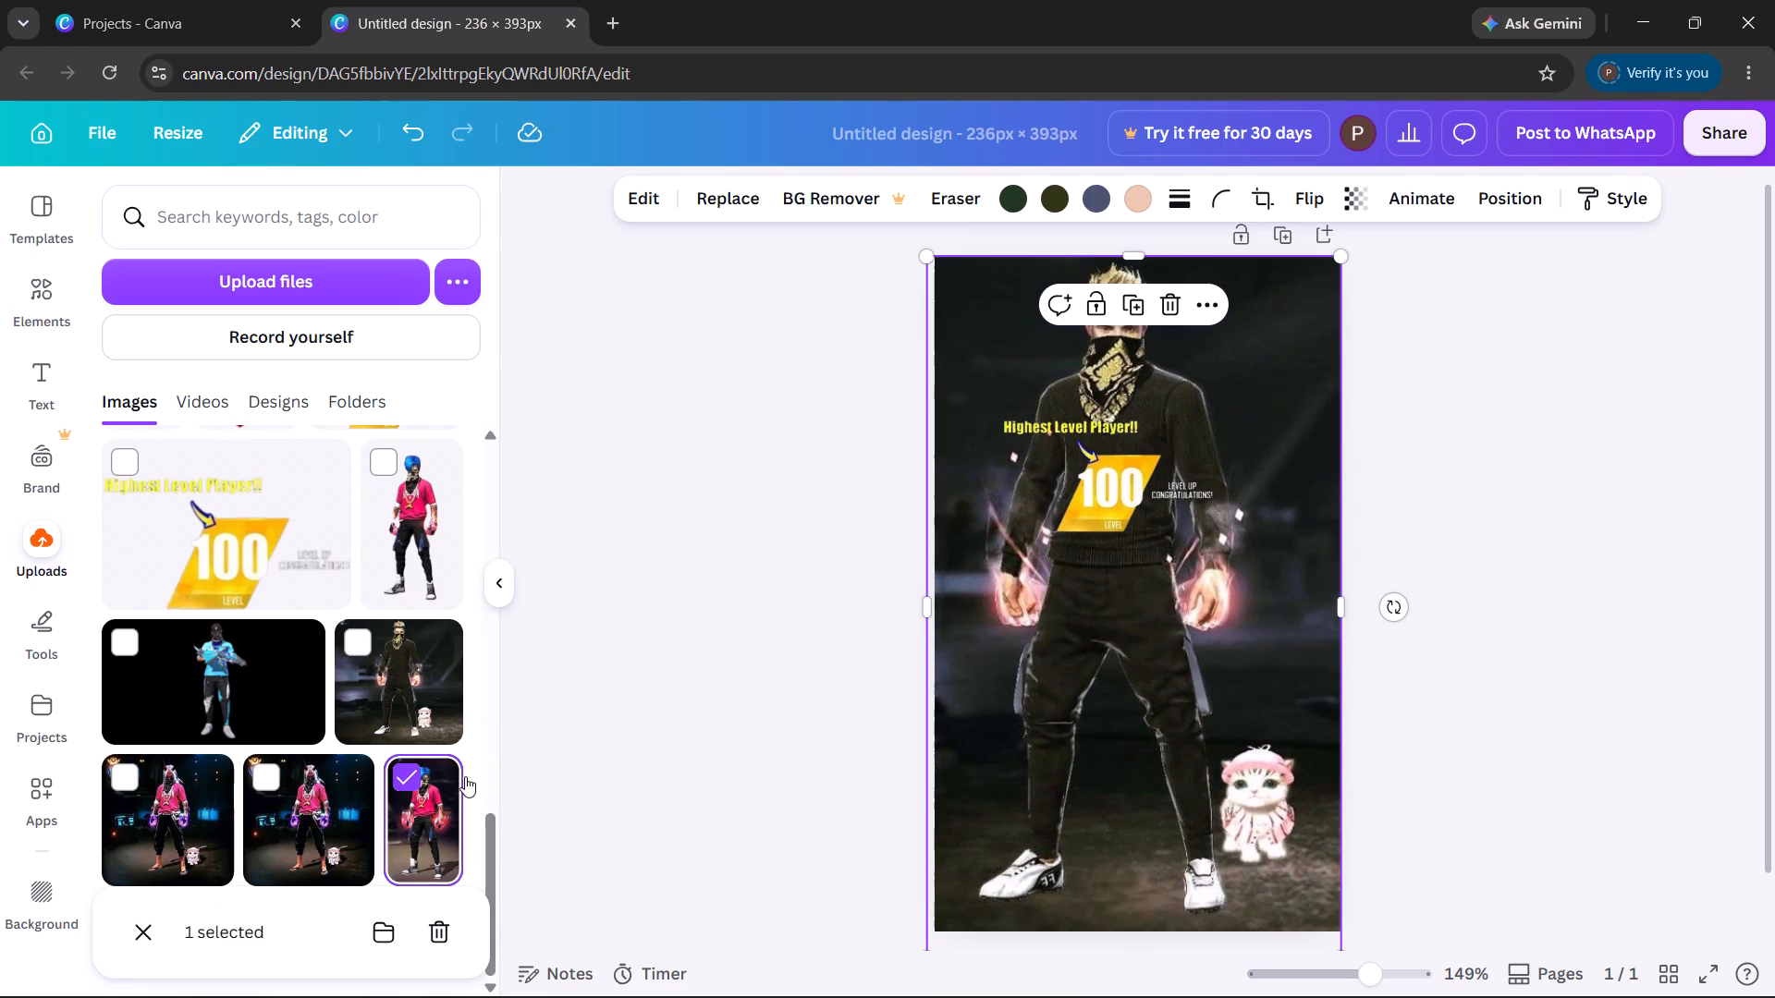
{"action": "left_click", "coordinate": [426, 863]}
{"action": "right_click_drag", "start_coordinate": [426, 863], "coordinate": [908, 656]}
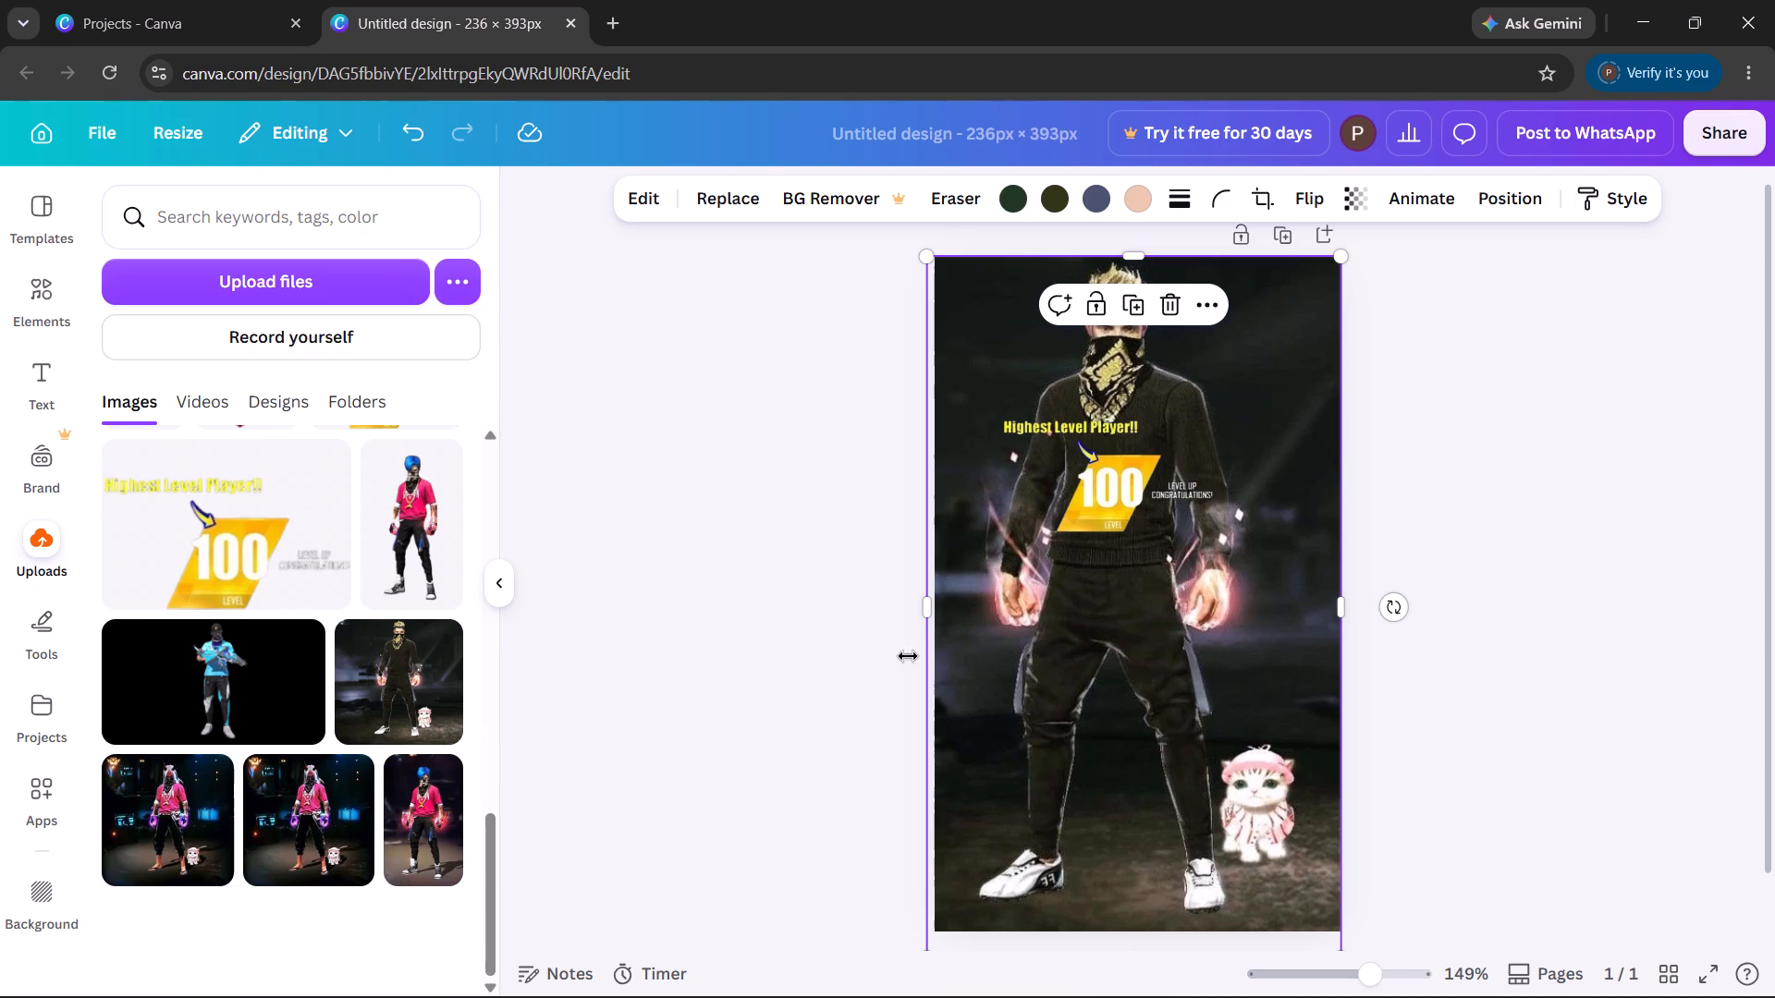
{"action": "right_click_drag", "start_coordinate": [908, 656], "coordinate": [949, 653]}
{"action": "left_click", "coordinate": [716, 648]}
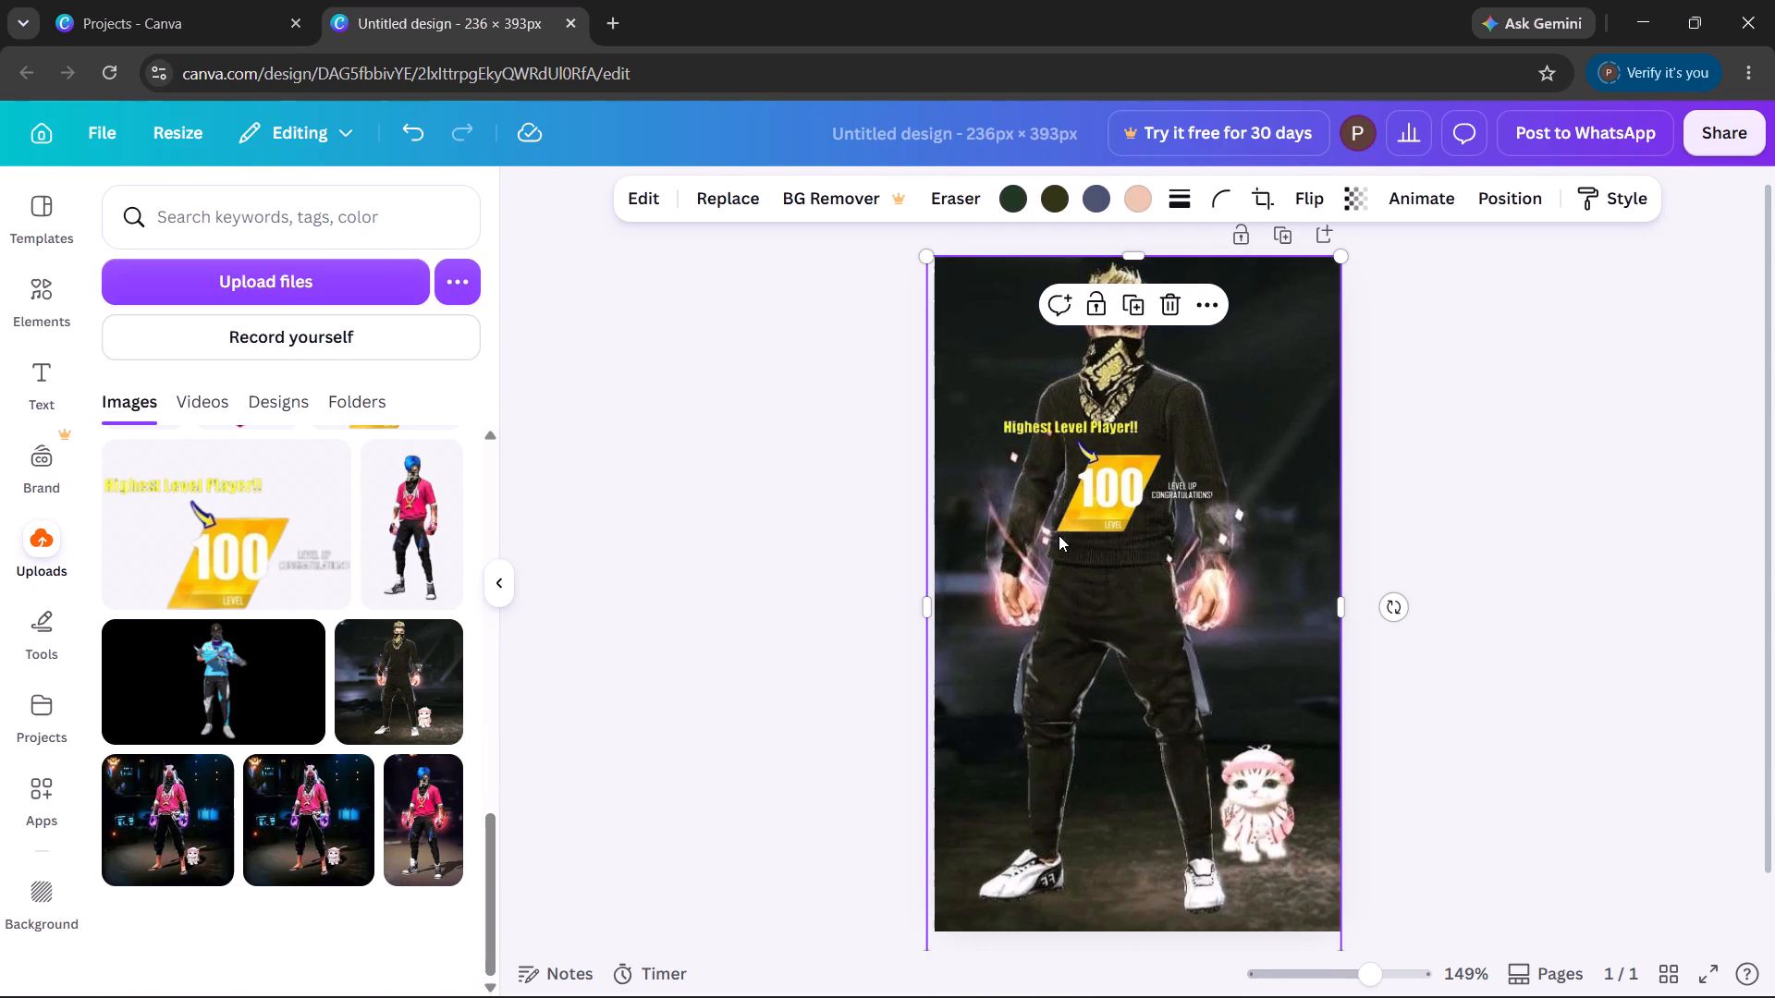
Add the uploaded pink-shirt, blue-haired character image to the page and shrink it from its upper-left corner to about half size.
{"action": "double_click", "coordinate": [440, 830]}
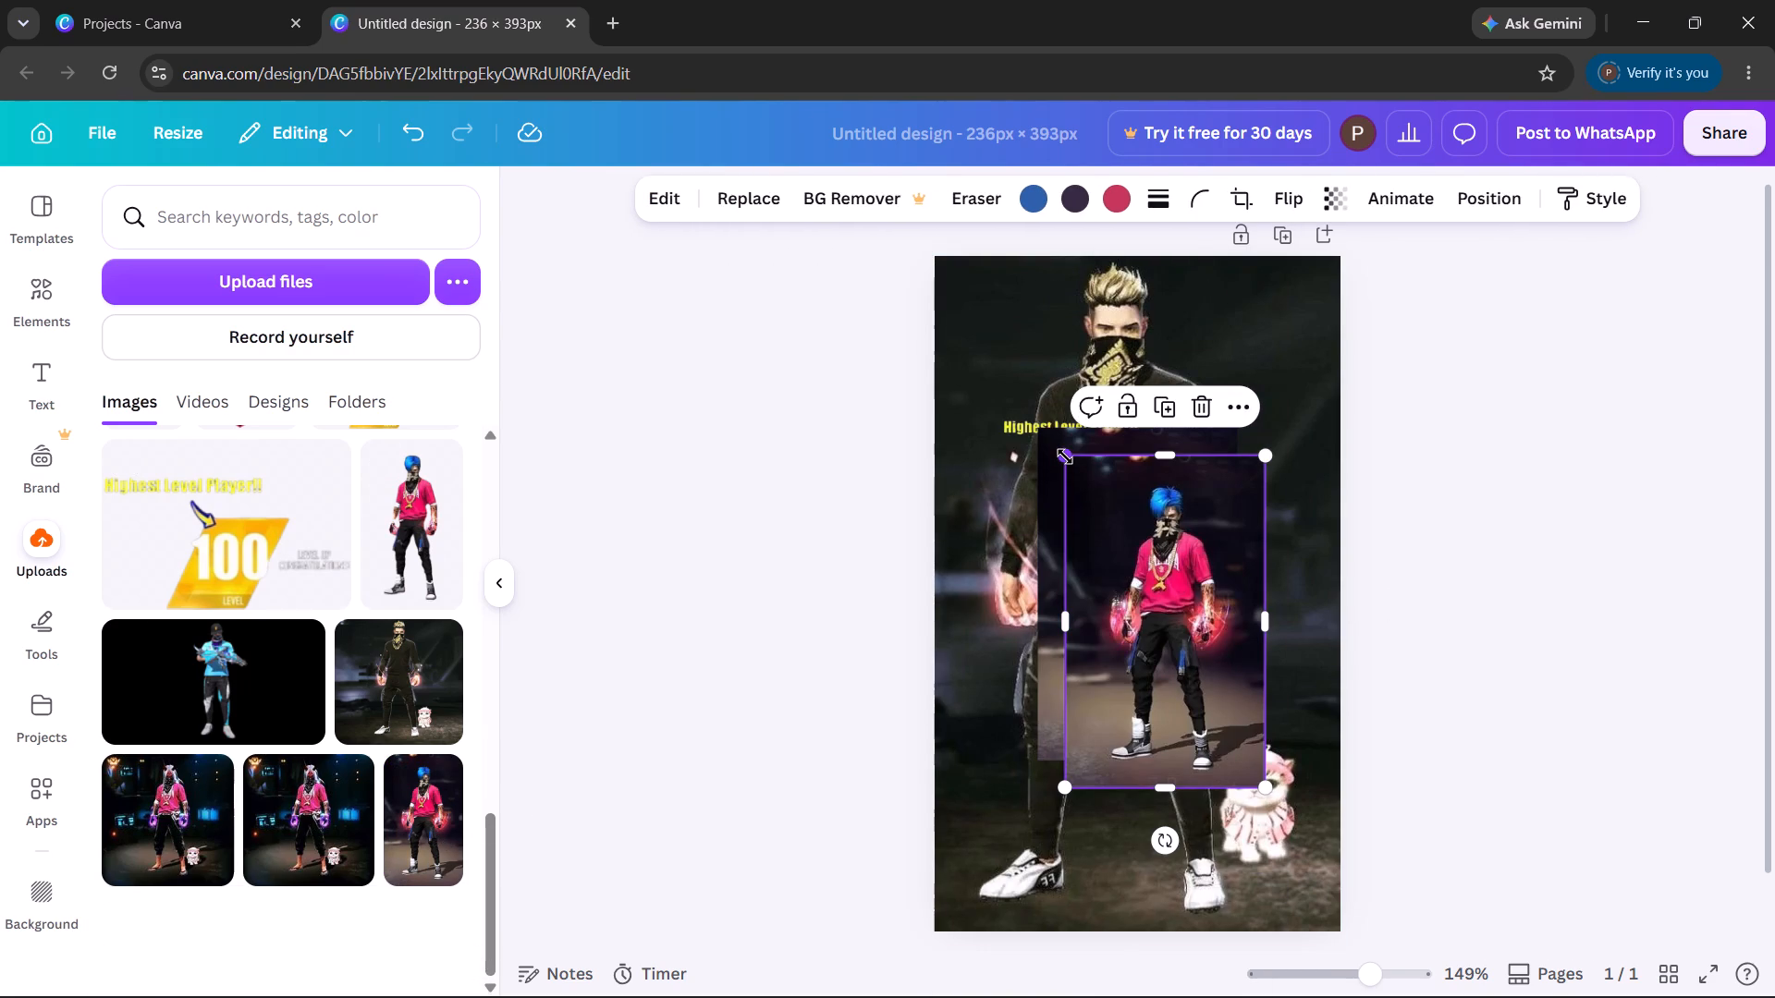
{"action": "left_click_drag", "start_coordinate": [1065, 456], "coordinate": [1221, 554]}
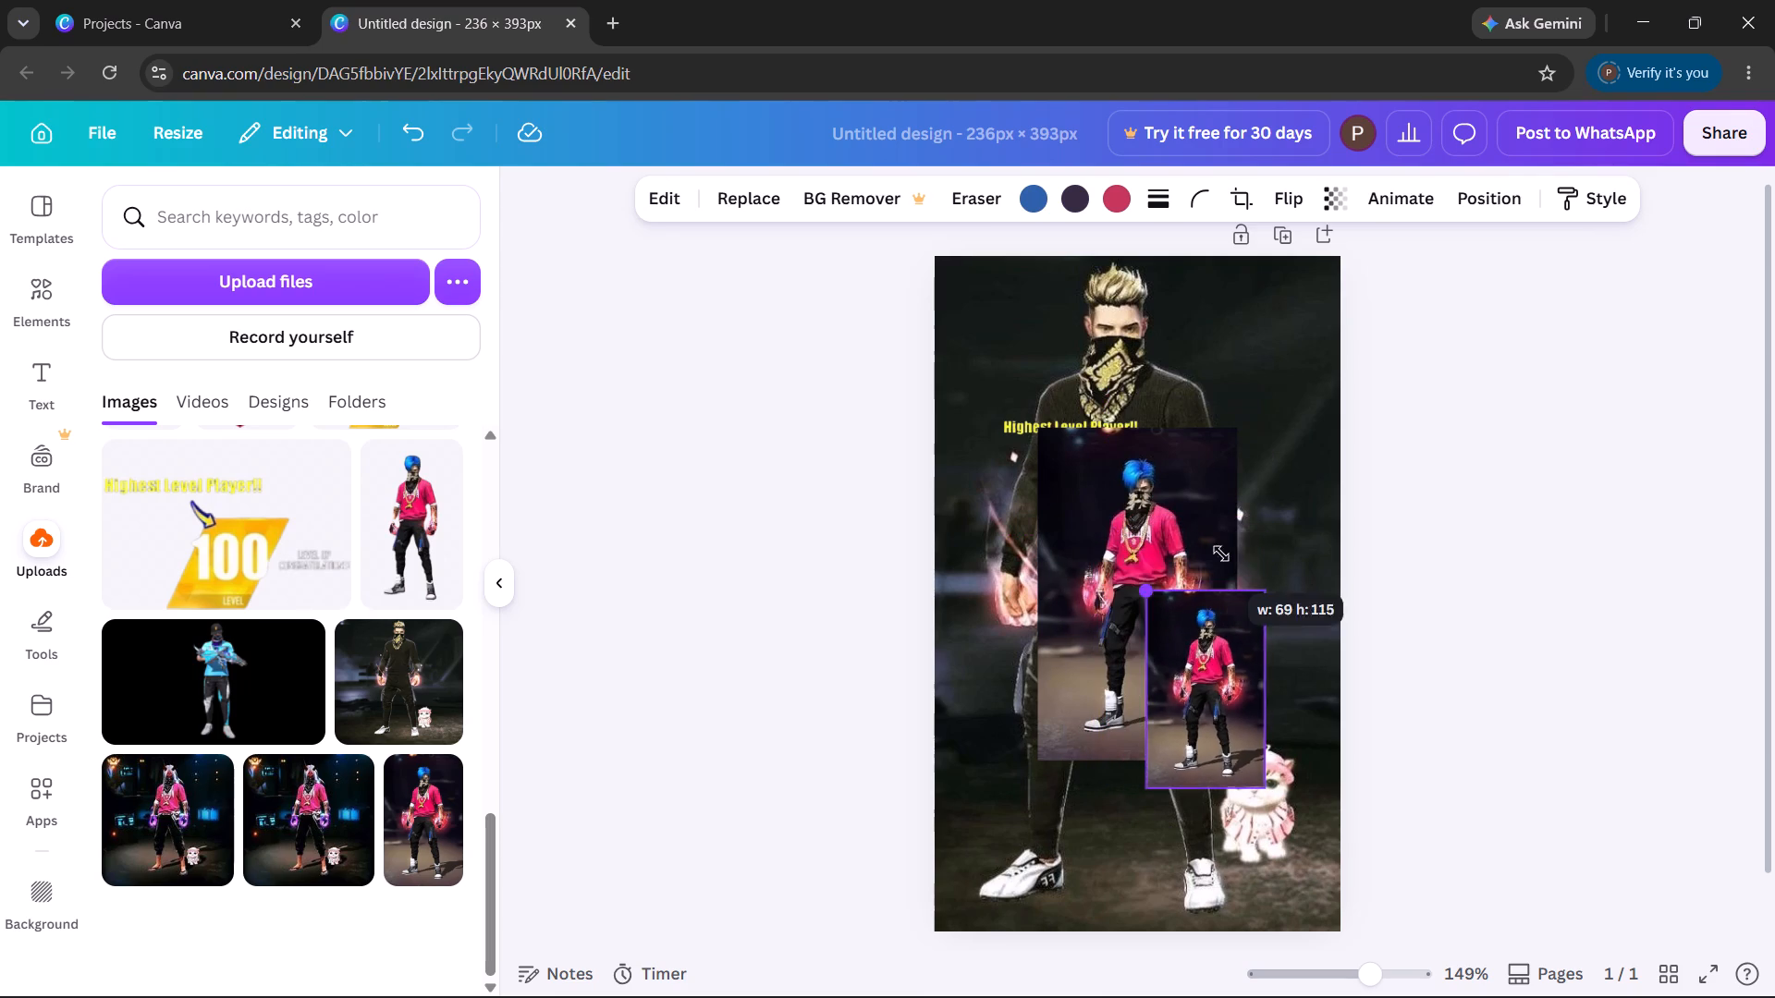
{"action": "left_click_drag", "start_coordinate": [1221, 554], "coordinate": [1257, 555]}
Delete the larger duplicate of the pink-shirt character image from the page.
{"action": "left_click", "coordinate": [1205, 493]}
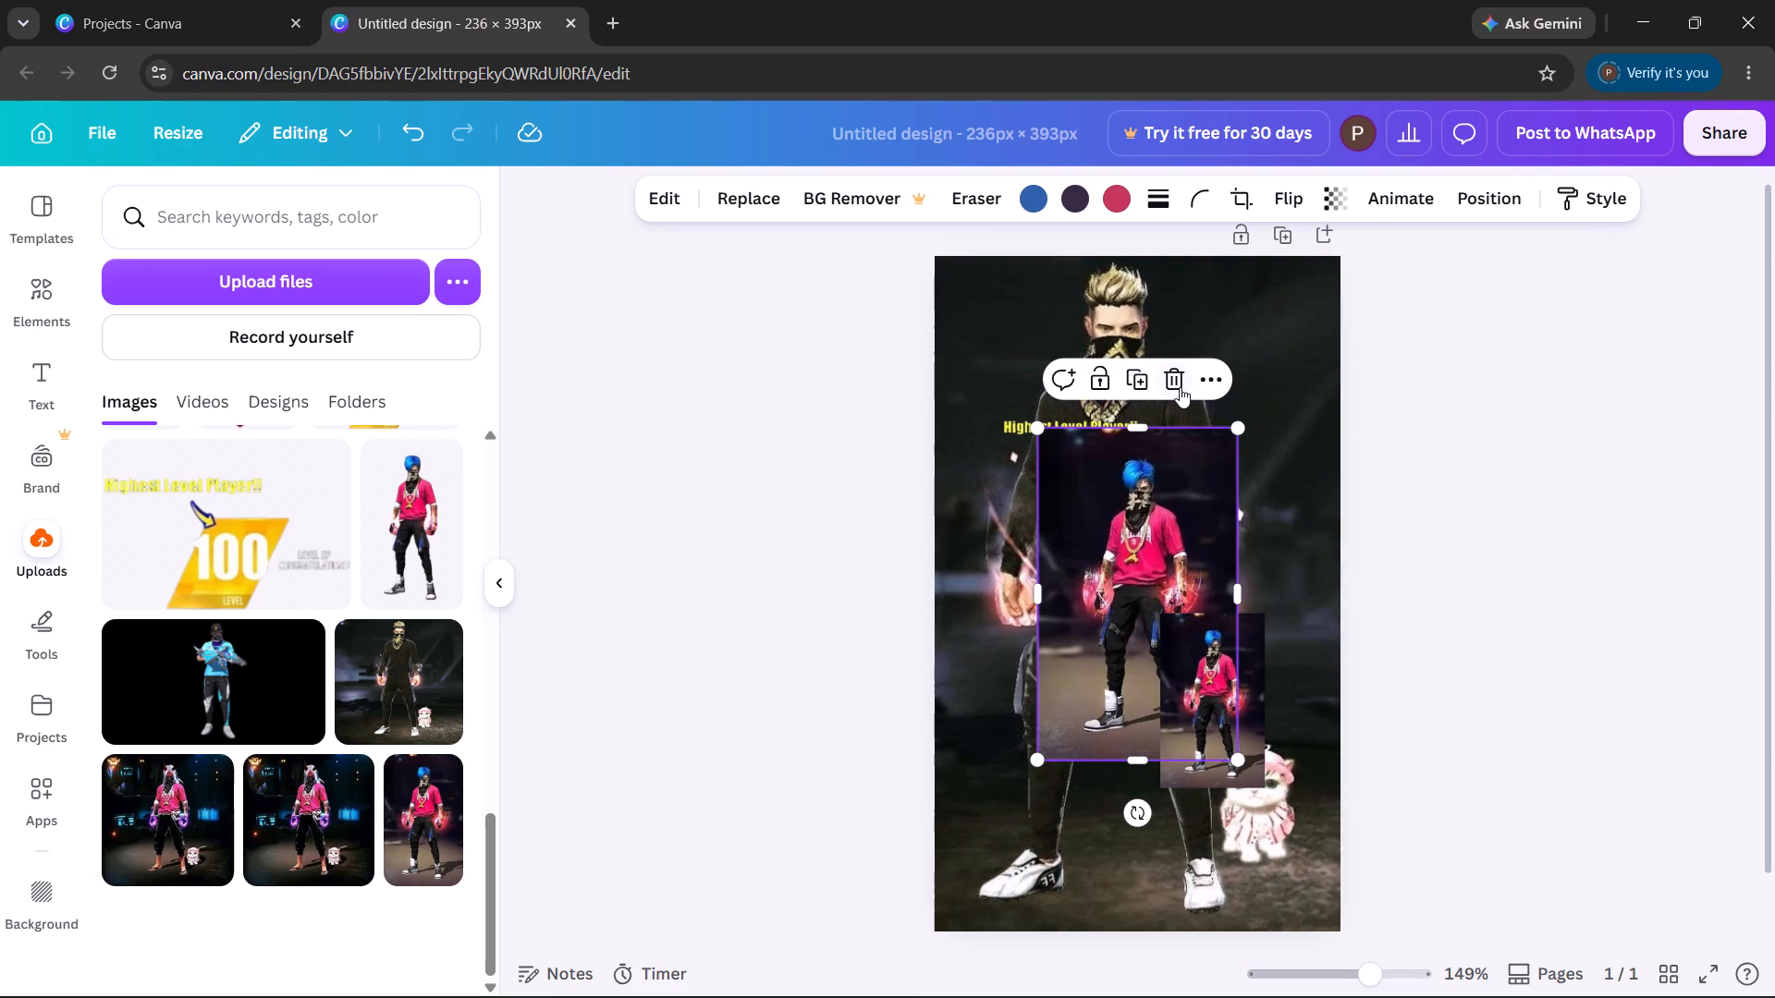
{"action": "left_click", "coordinate": [1180, 386]}
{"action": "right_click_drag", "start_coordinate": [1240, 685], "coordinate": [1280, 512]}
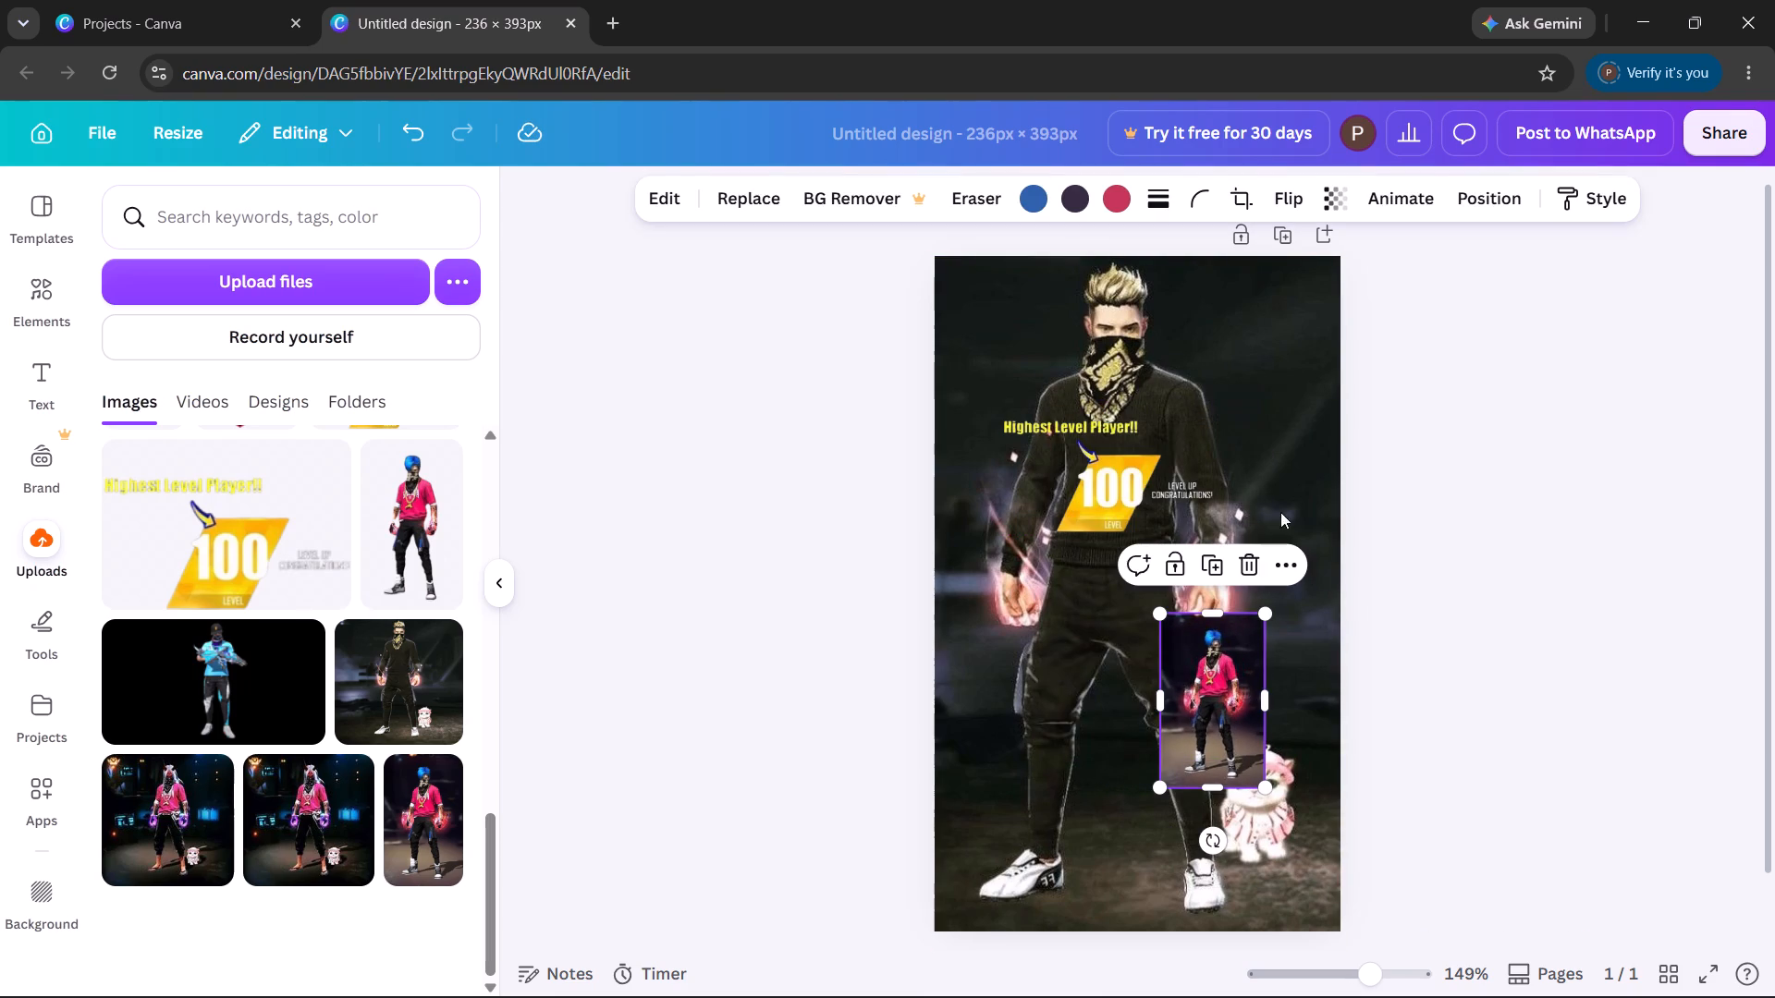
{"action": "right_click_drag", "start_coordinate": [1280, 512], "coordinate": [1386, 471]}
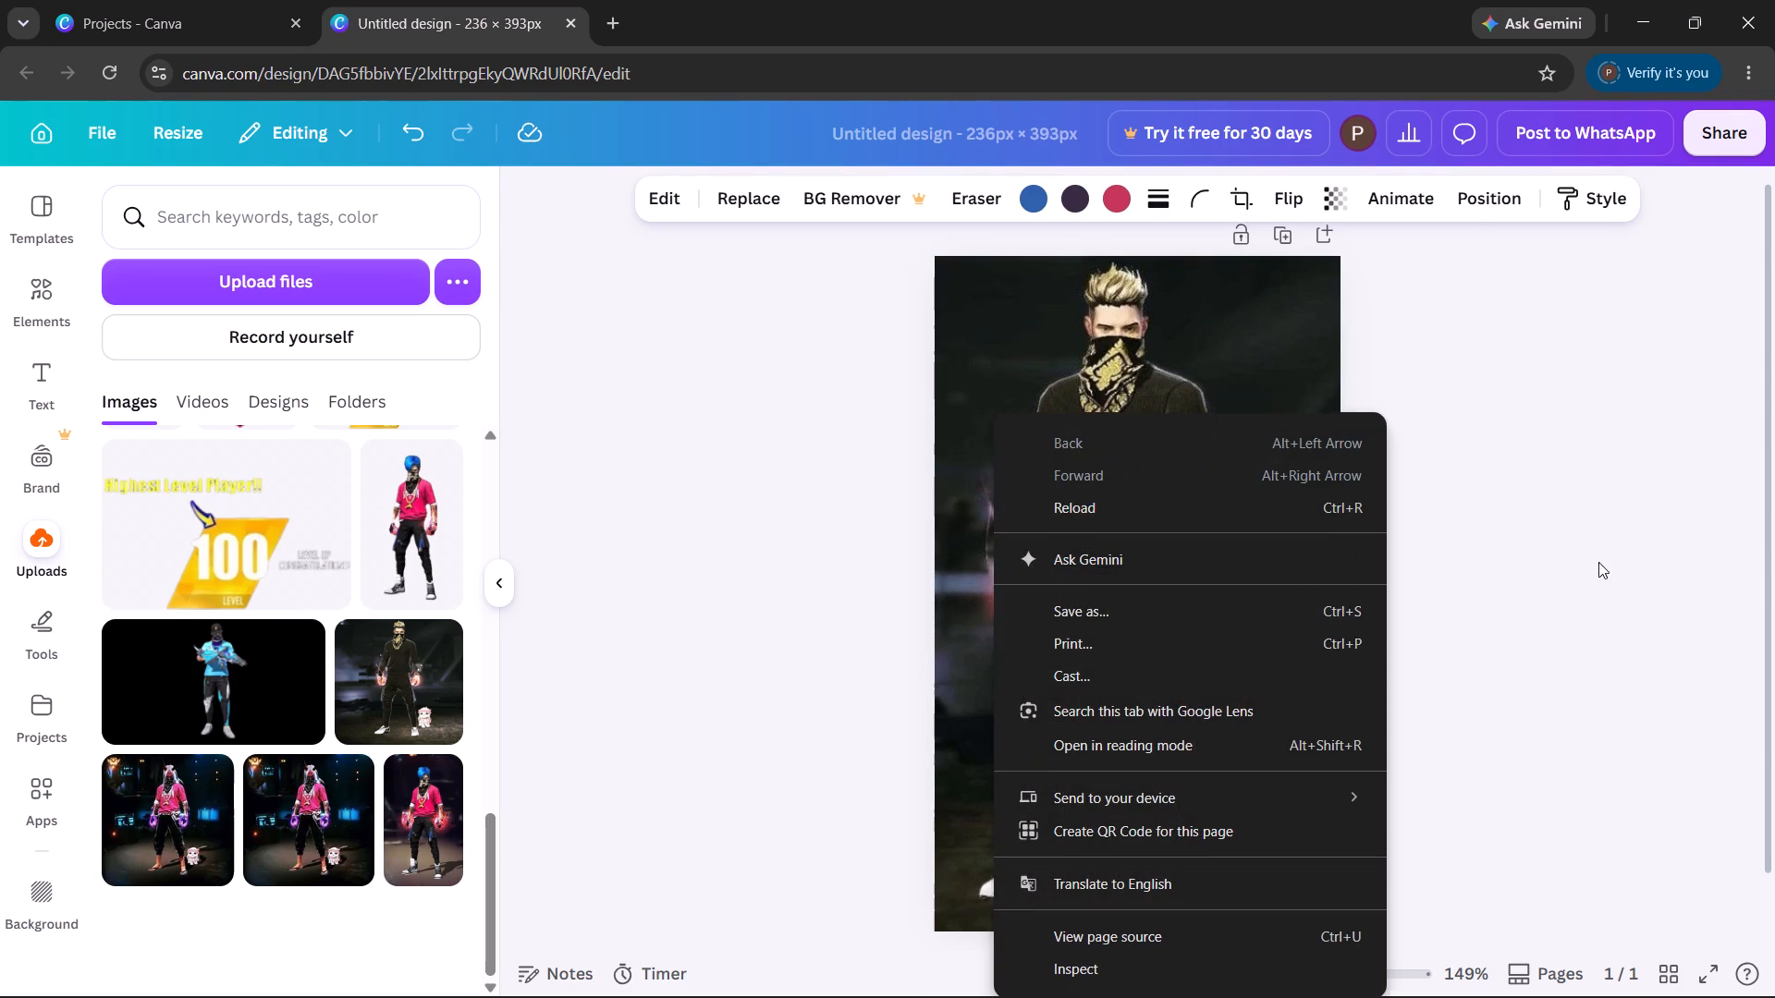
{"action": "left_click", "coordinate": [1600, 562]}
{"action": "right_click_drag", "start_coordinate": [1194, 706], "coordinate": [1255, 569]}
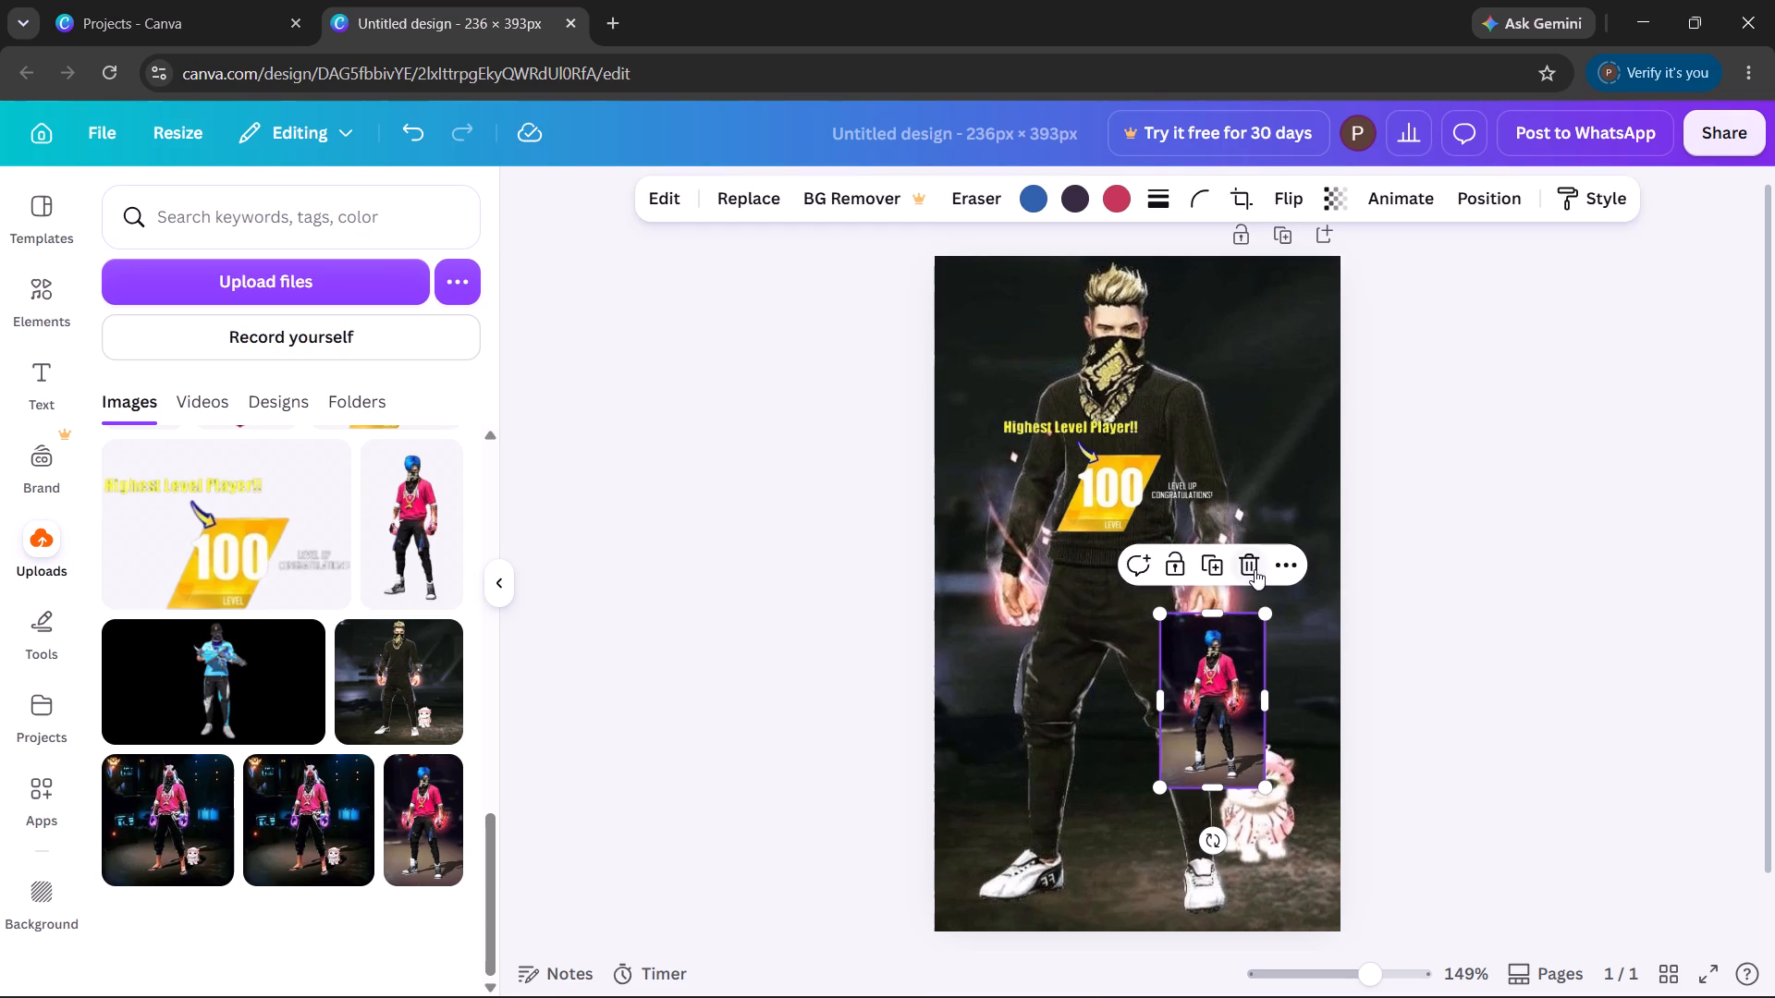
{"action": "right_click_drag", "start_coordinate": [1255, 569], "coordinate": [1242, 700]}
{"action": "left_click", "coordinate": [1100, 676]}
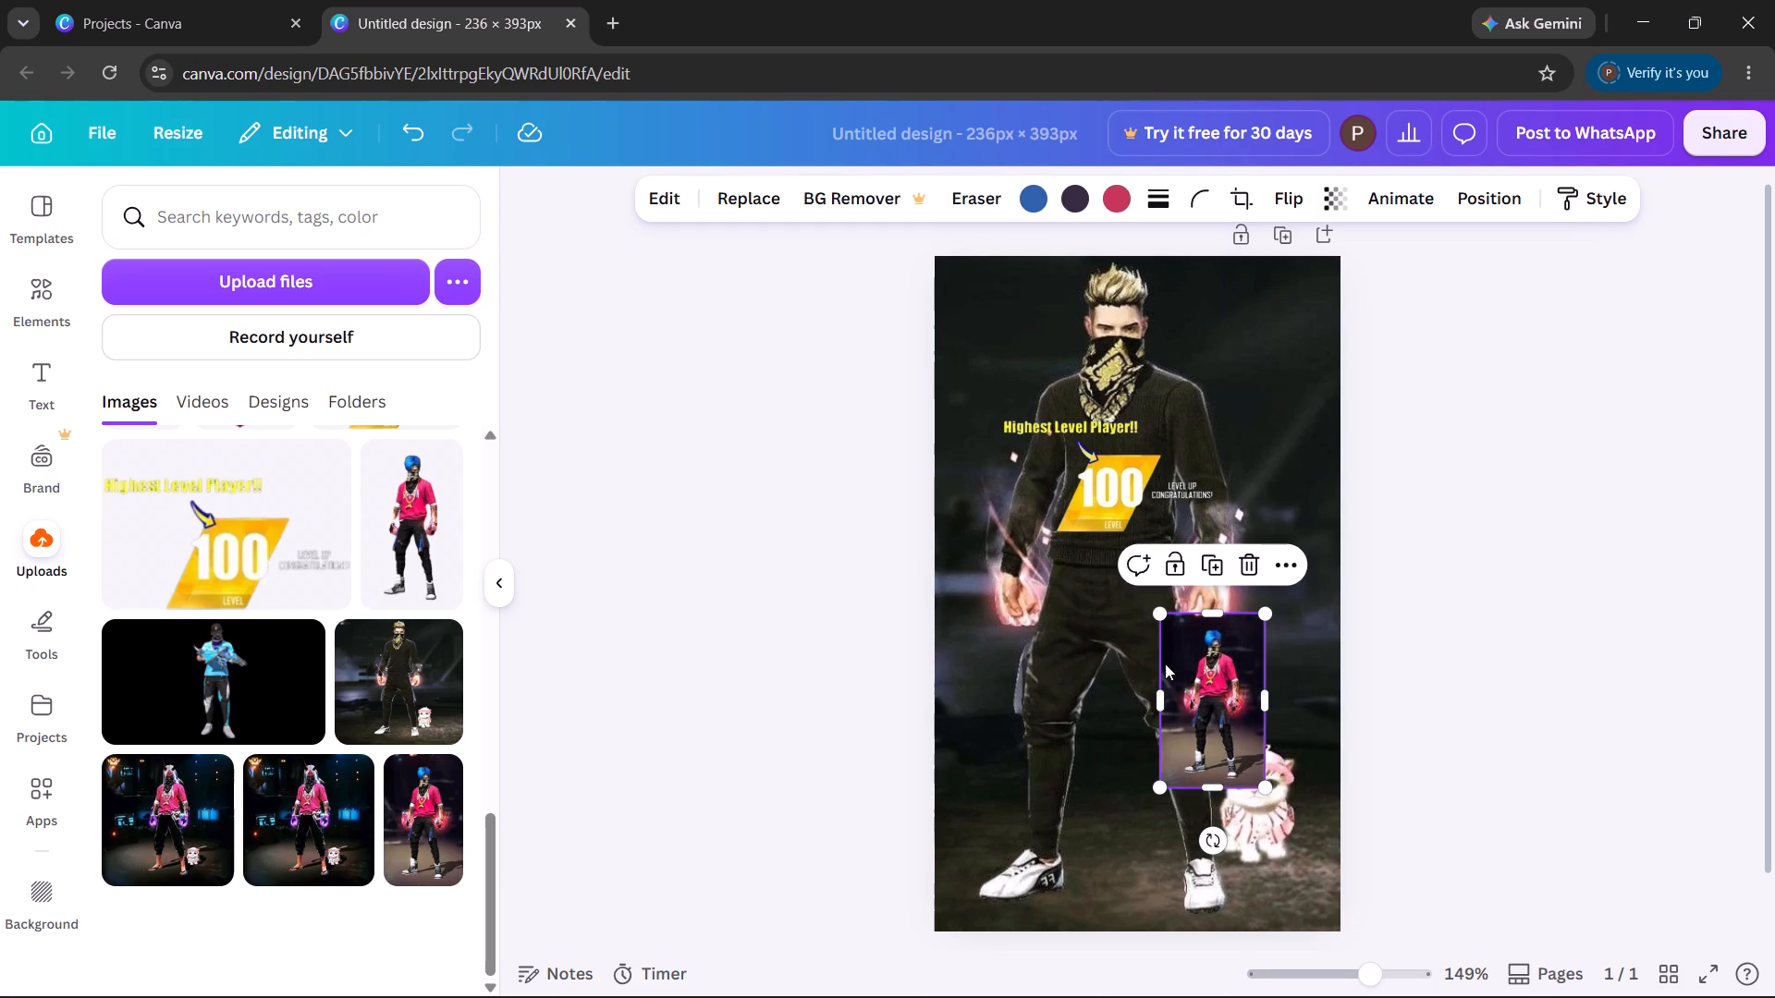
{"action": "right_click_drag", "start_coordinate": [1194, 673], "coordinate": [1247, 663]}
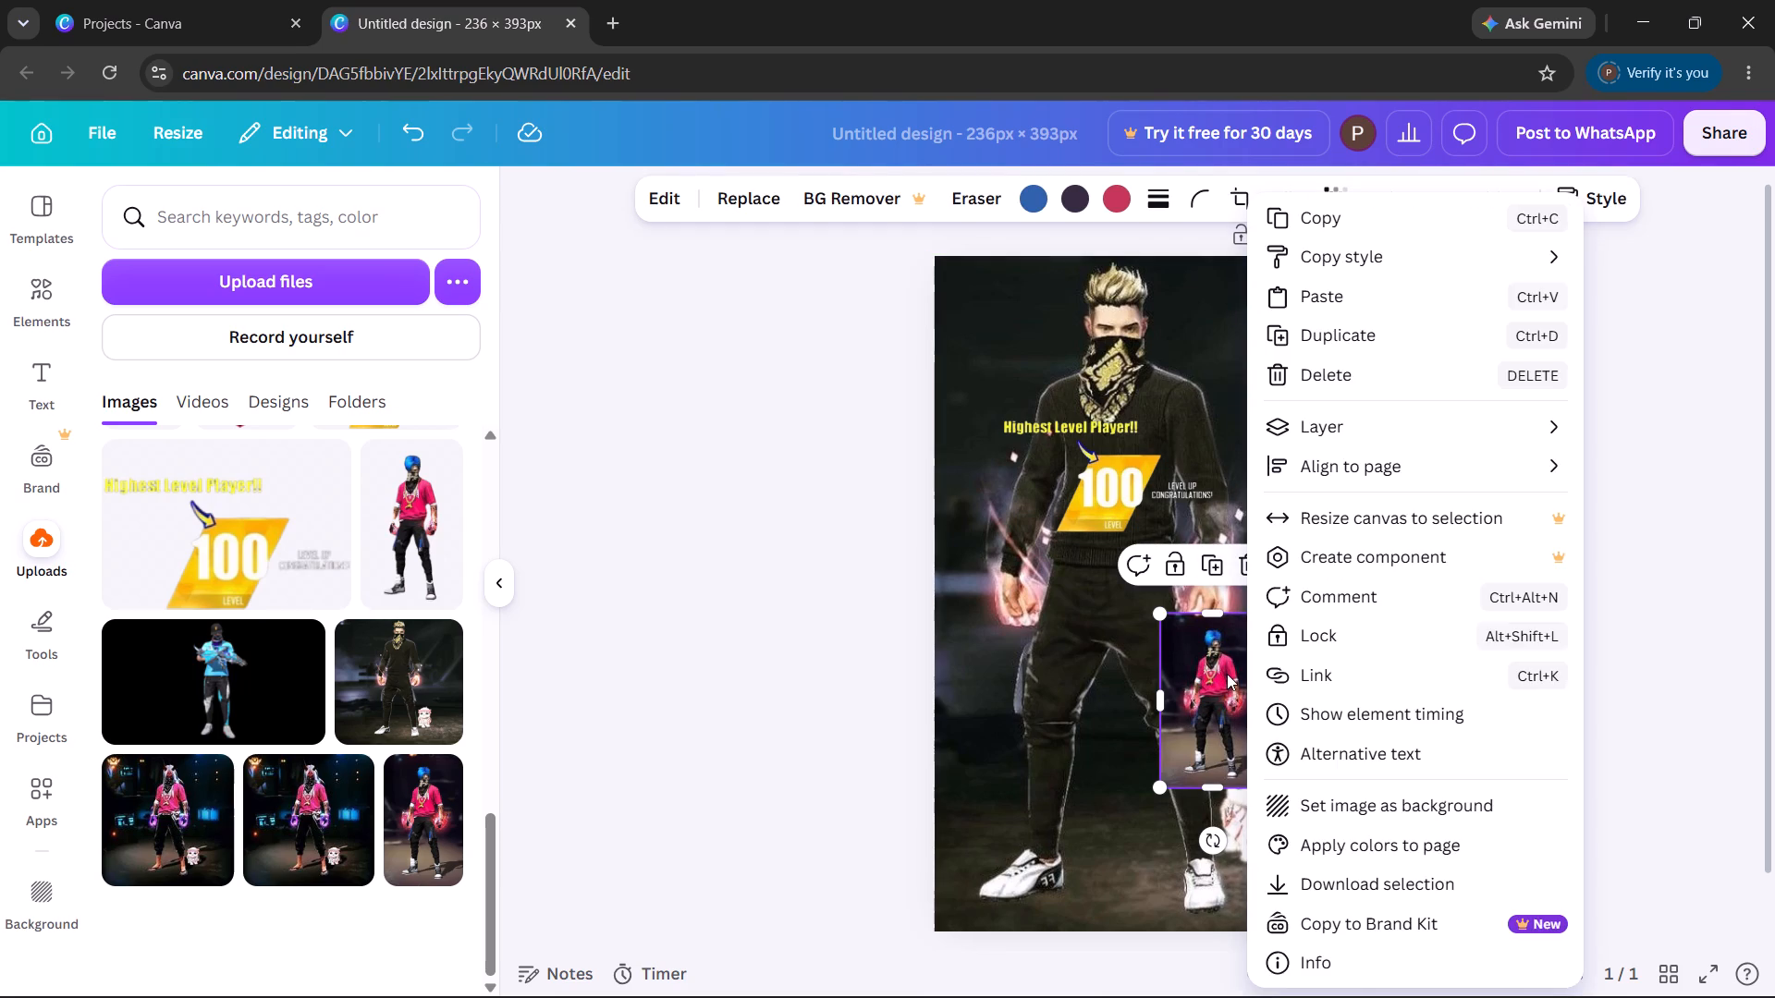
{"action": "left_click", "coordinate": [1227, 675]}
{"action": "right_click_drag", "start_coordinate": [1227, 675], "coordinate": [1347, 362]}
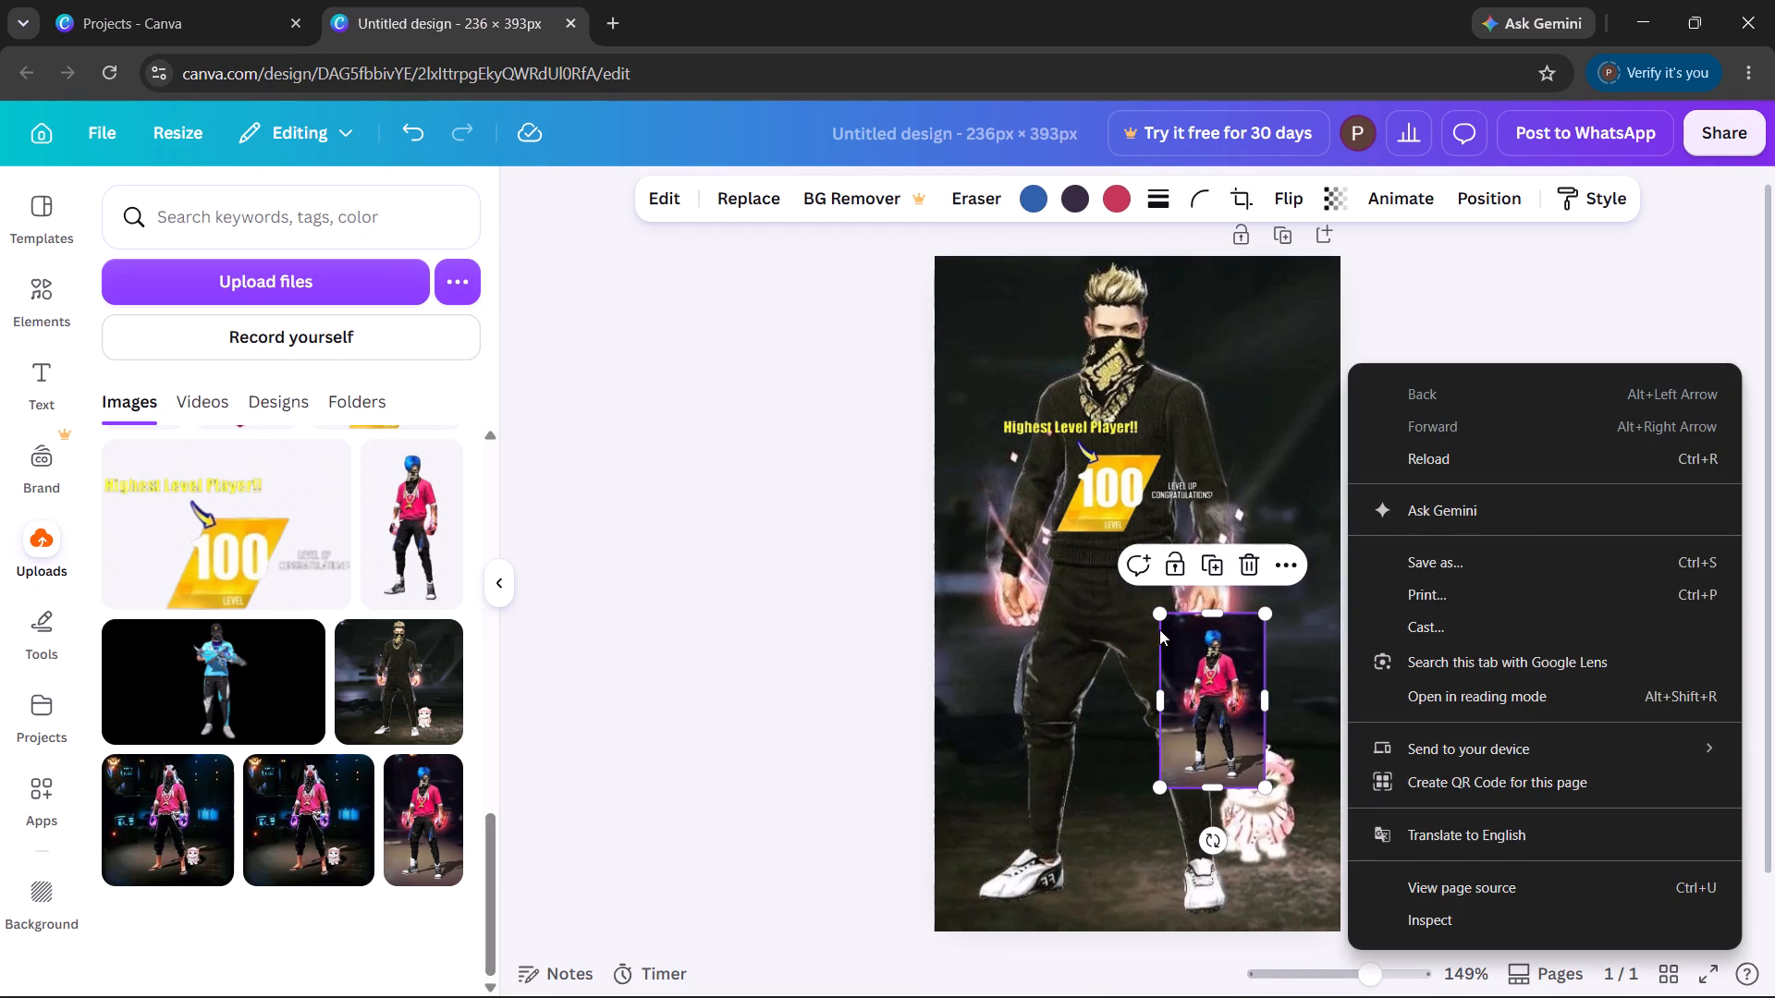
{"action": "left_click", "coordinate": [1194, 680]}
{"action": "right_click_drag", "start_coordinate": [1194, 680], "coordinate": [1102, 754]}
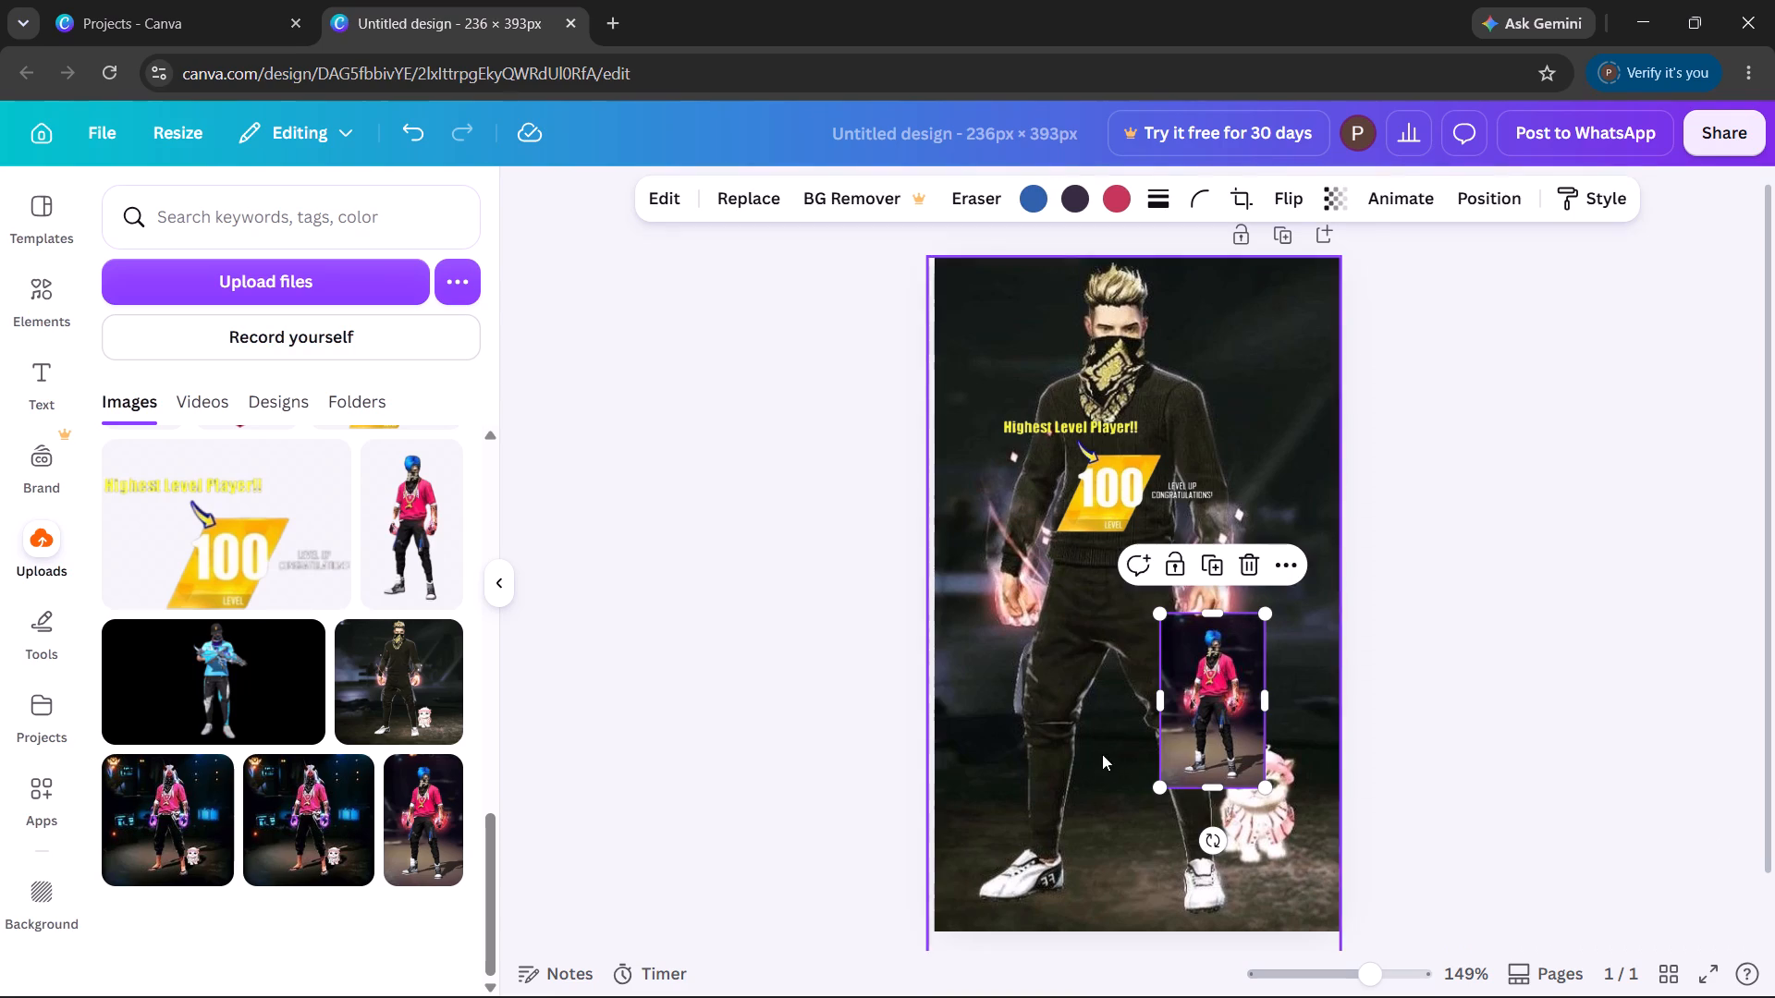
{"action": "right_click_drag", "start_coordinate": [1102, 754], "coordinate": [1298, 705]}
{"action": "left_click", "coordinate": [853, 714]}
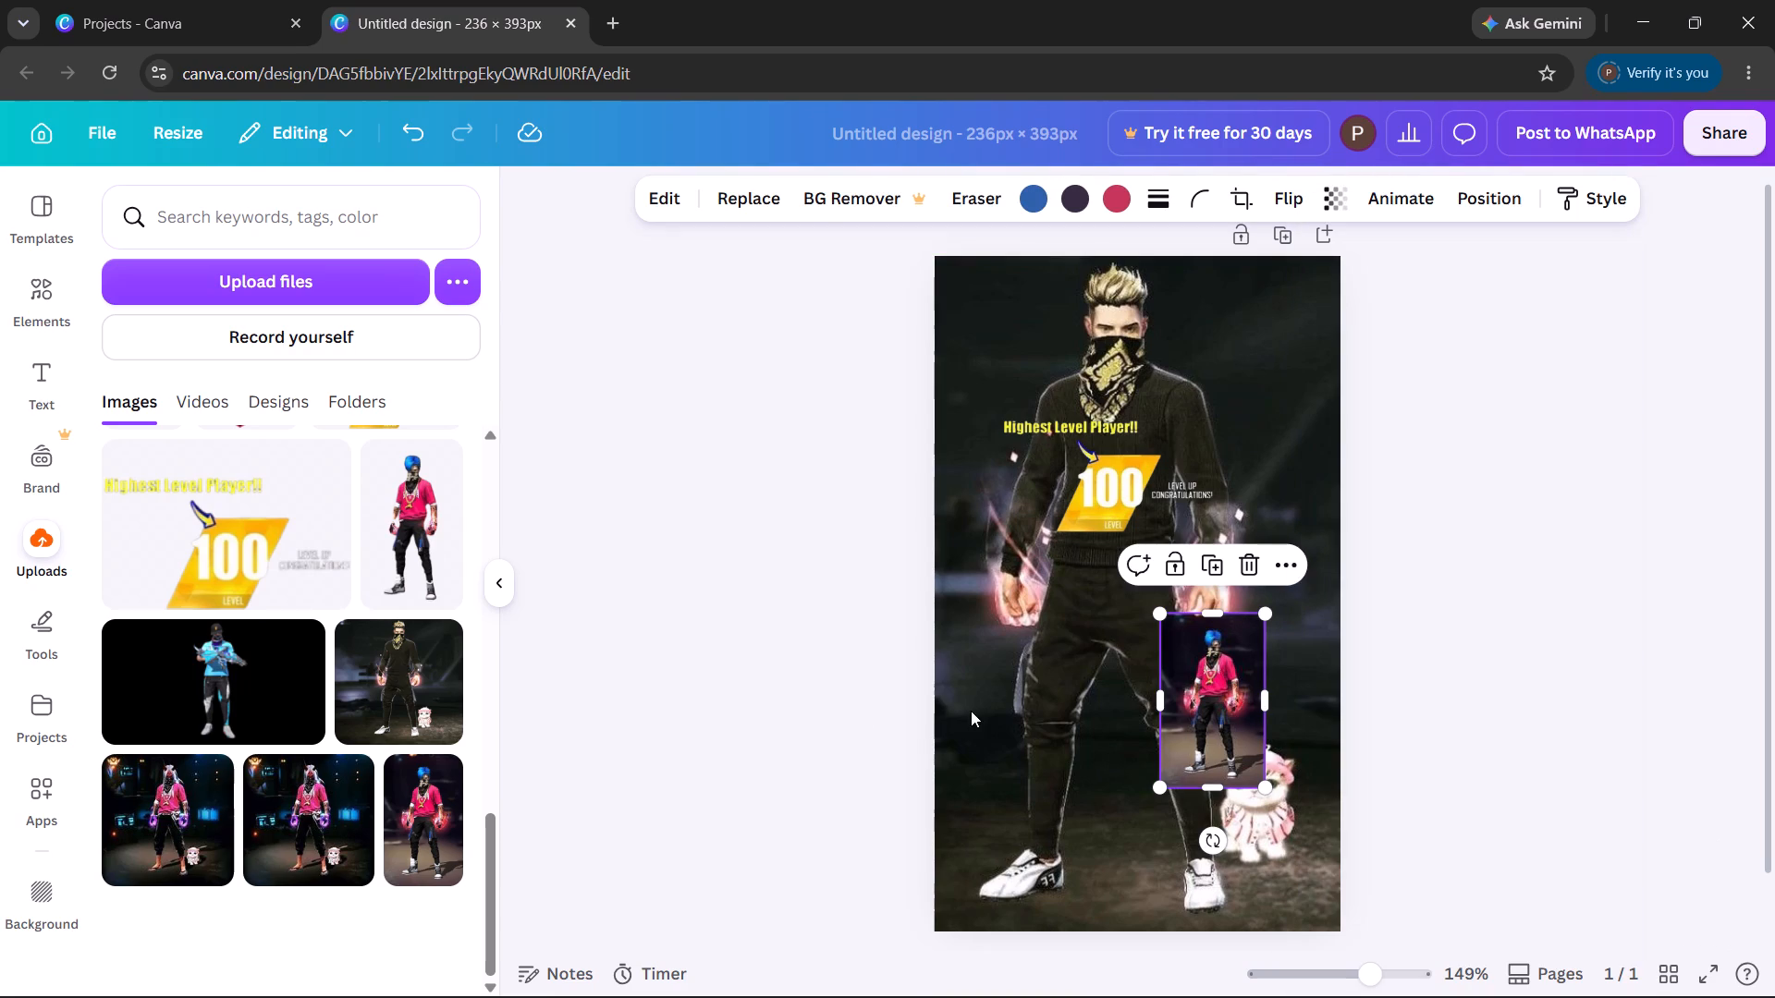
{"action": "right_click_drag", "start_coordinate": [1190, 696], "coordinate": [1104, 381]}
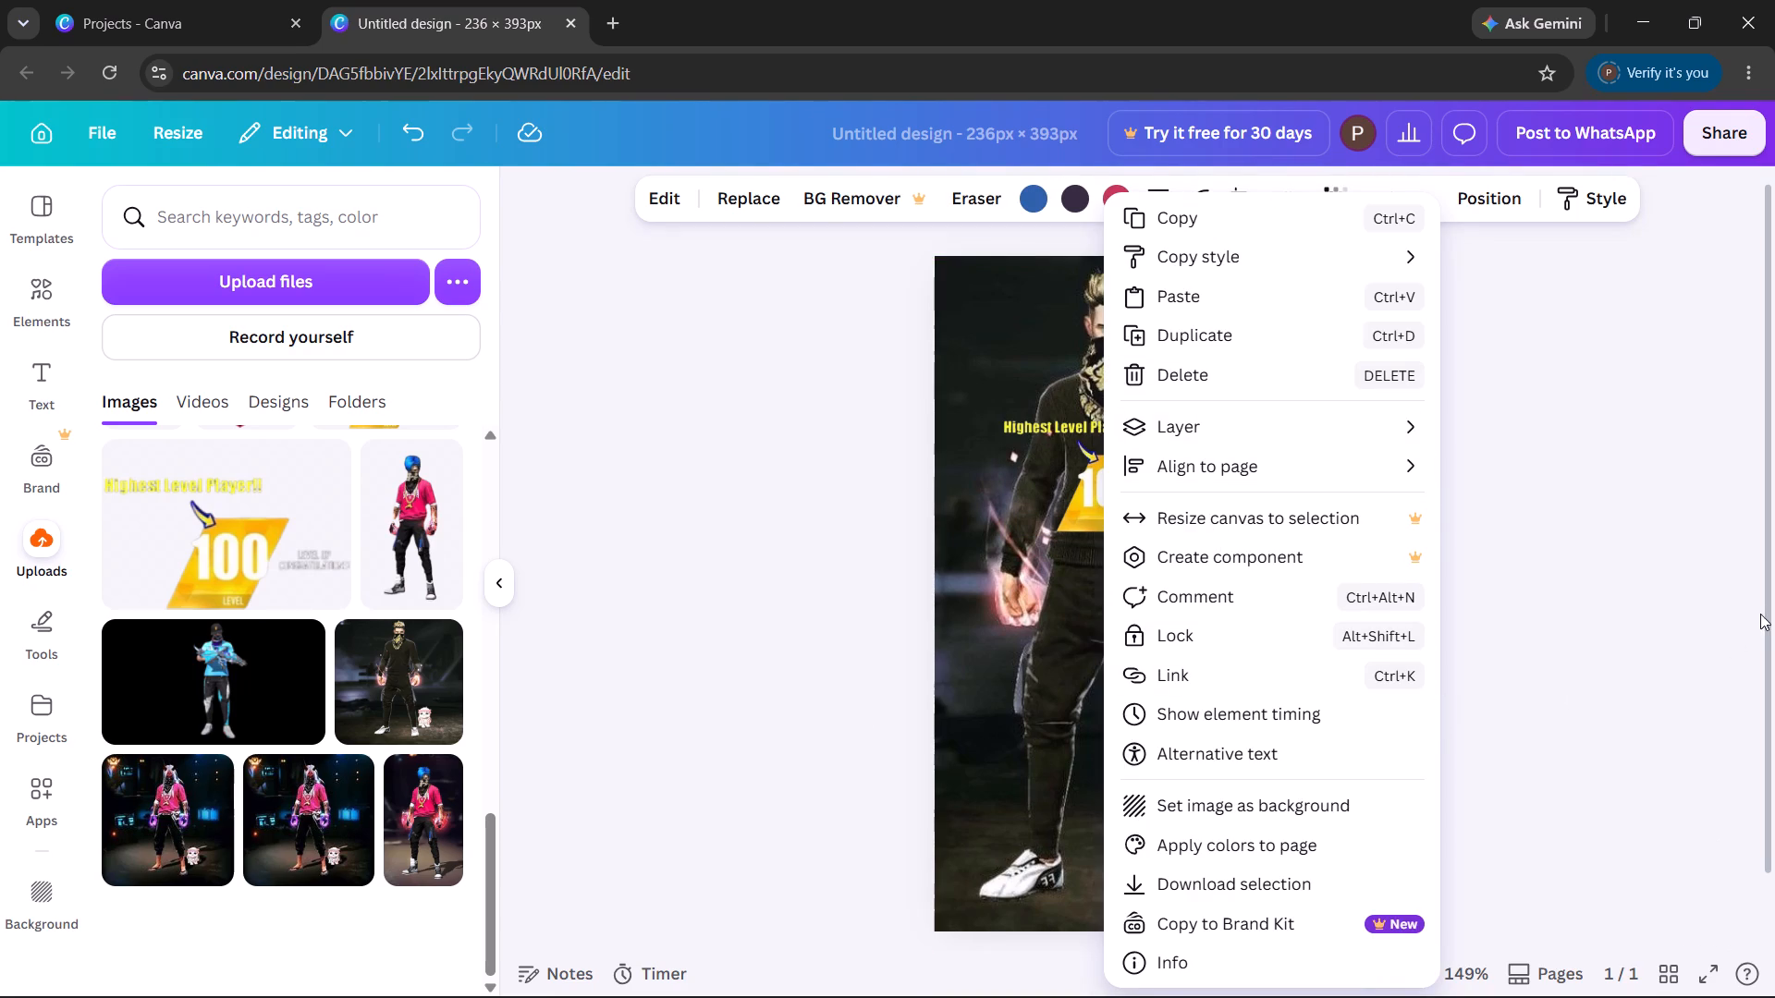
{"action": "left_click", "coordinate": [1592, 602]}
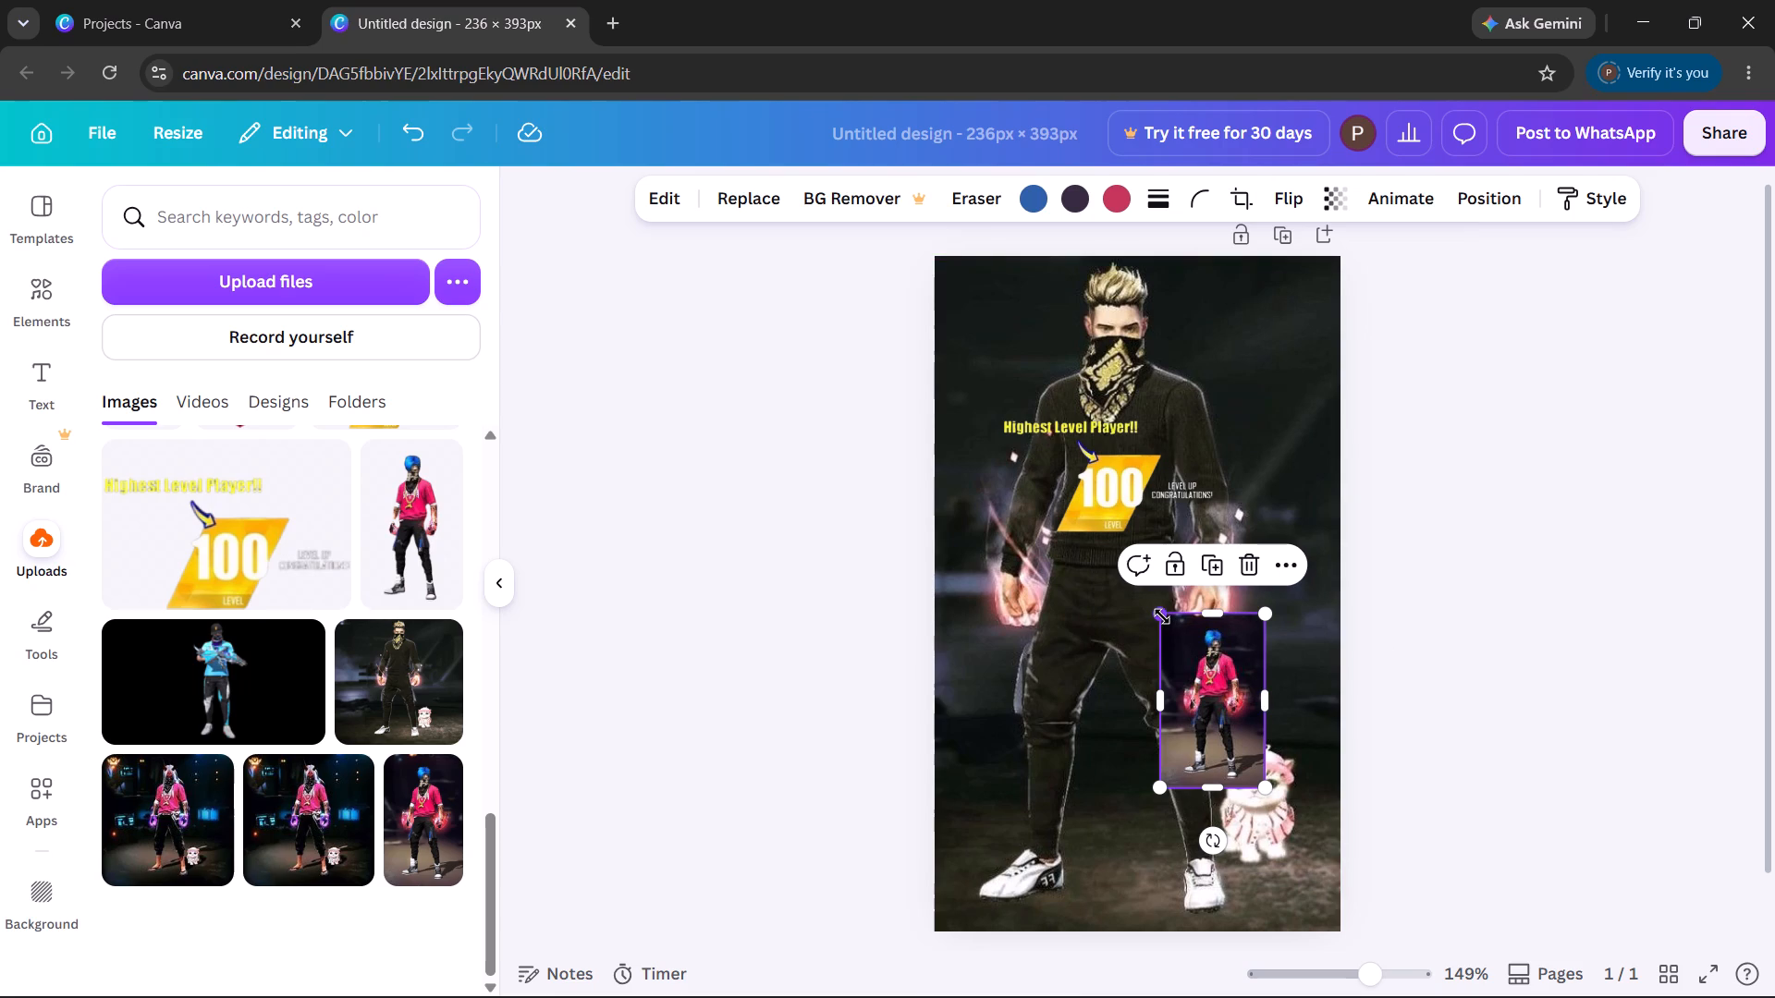
Fit the small pink-shirt character image into the page's upper-right corner, sized to about 65 × 100 px.
{"action": "left_click_drag", "start_coordinate": [1162, 616], "coordinate": [1194, 622]}
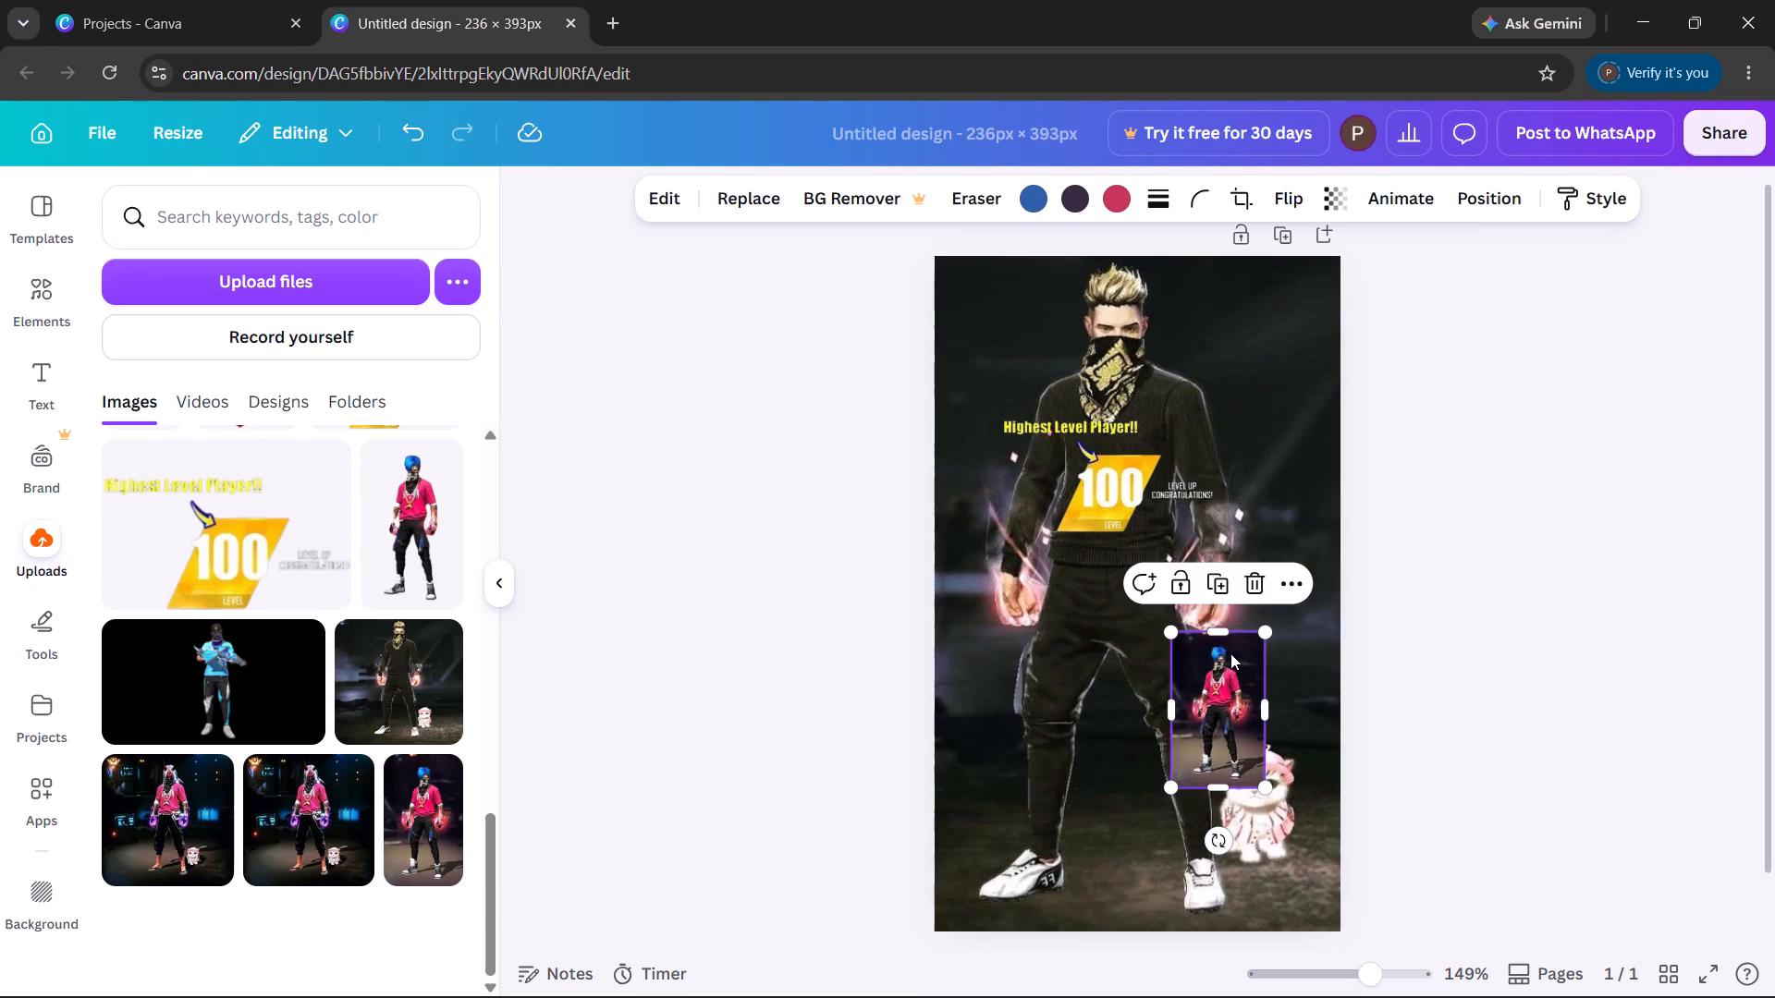
{"action": "left_click_drag", "start_coordinate": [1231, 655], "coordinate": [1288, 295]}
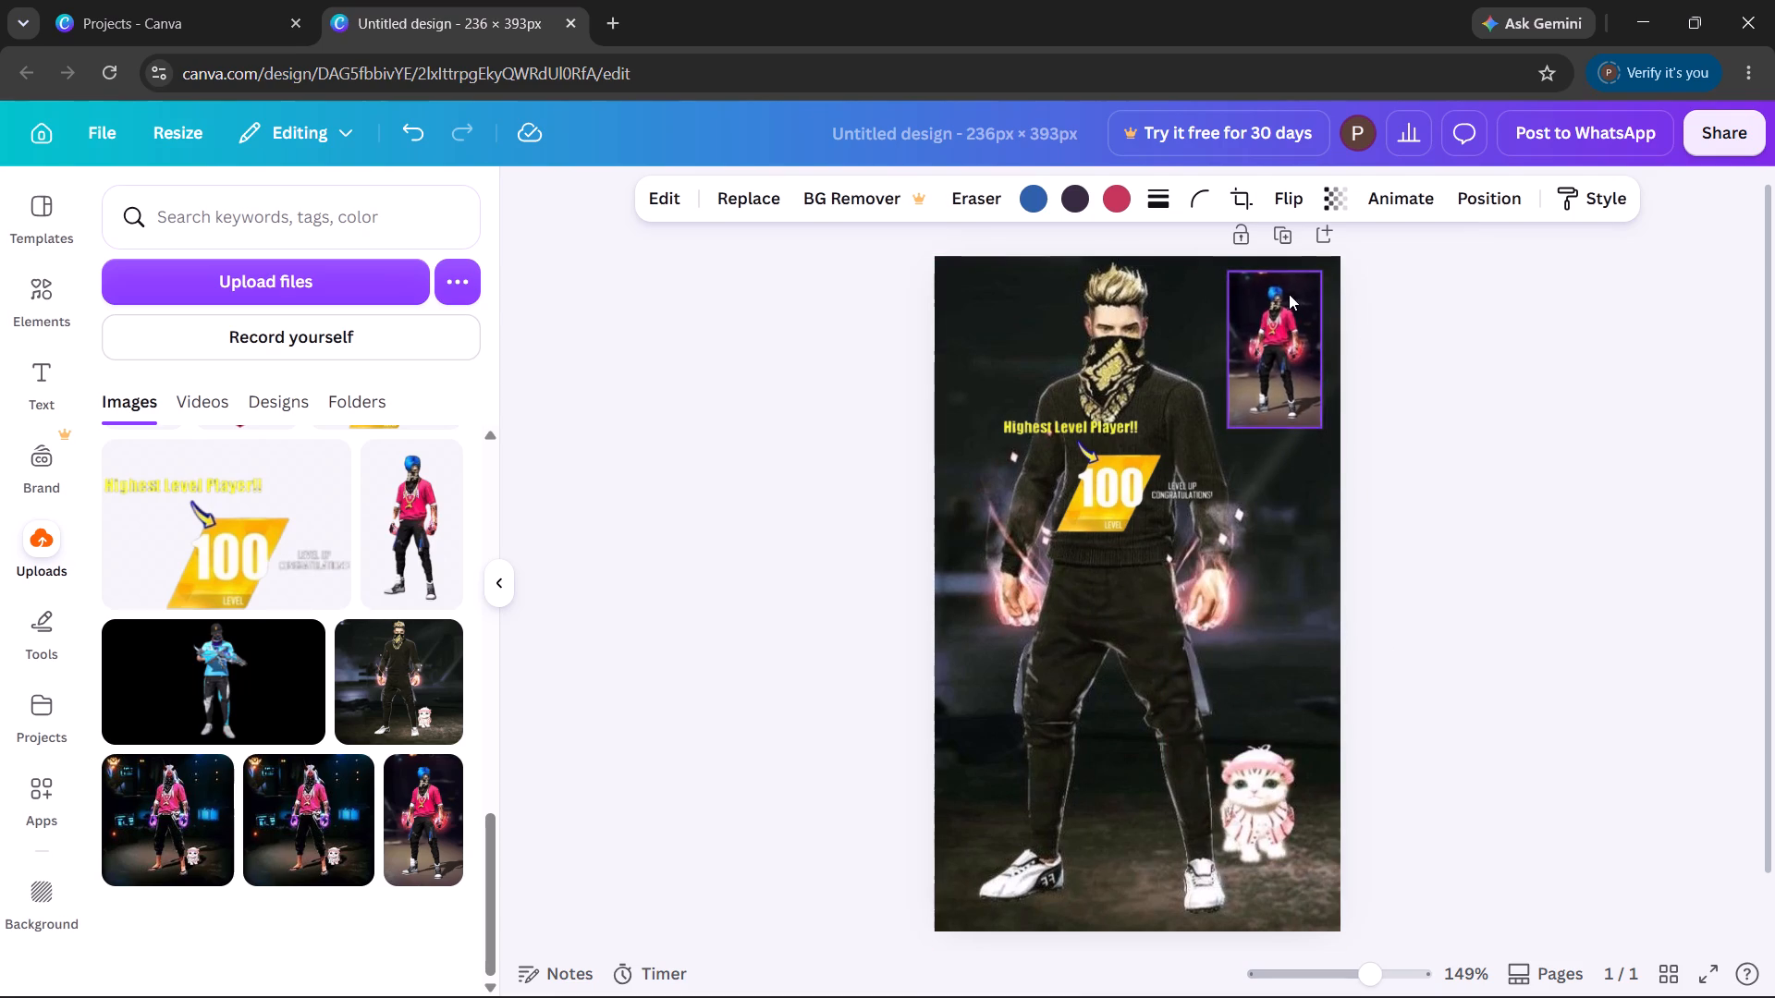
{"action": "left_click_drag", "start_coordinate": [1282, 274], "coordinate": [1319, 260]}
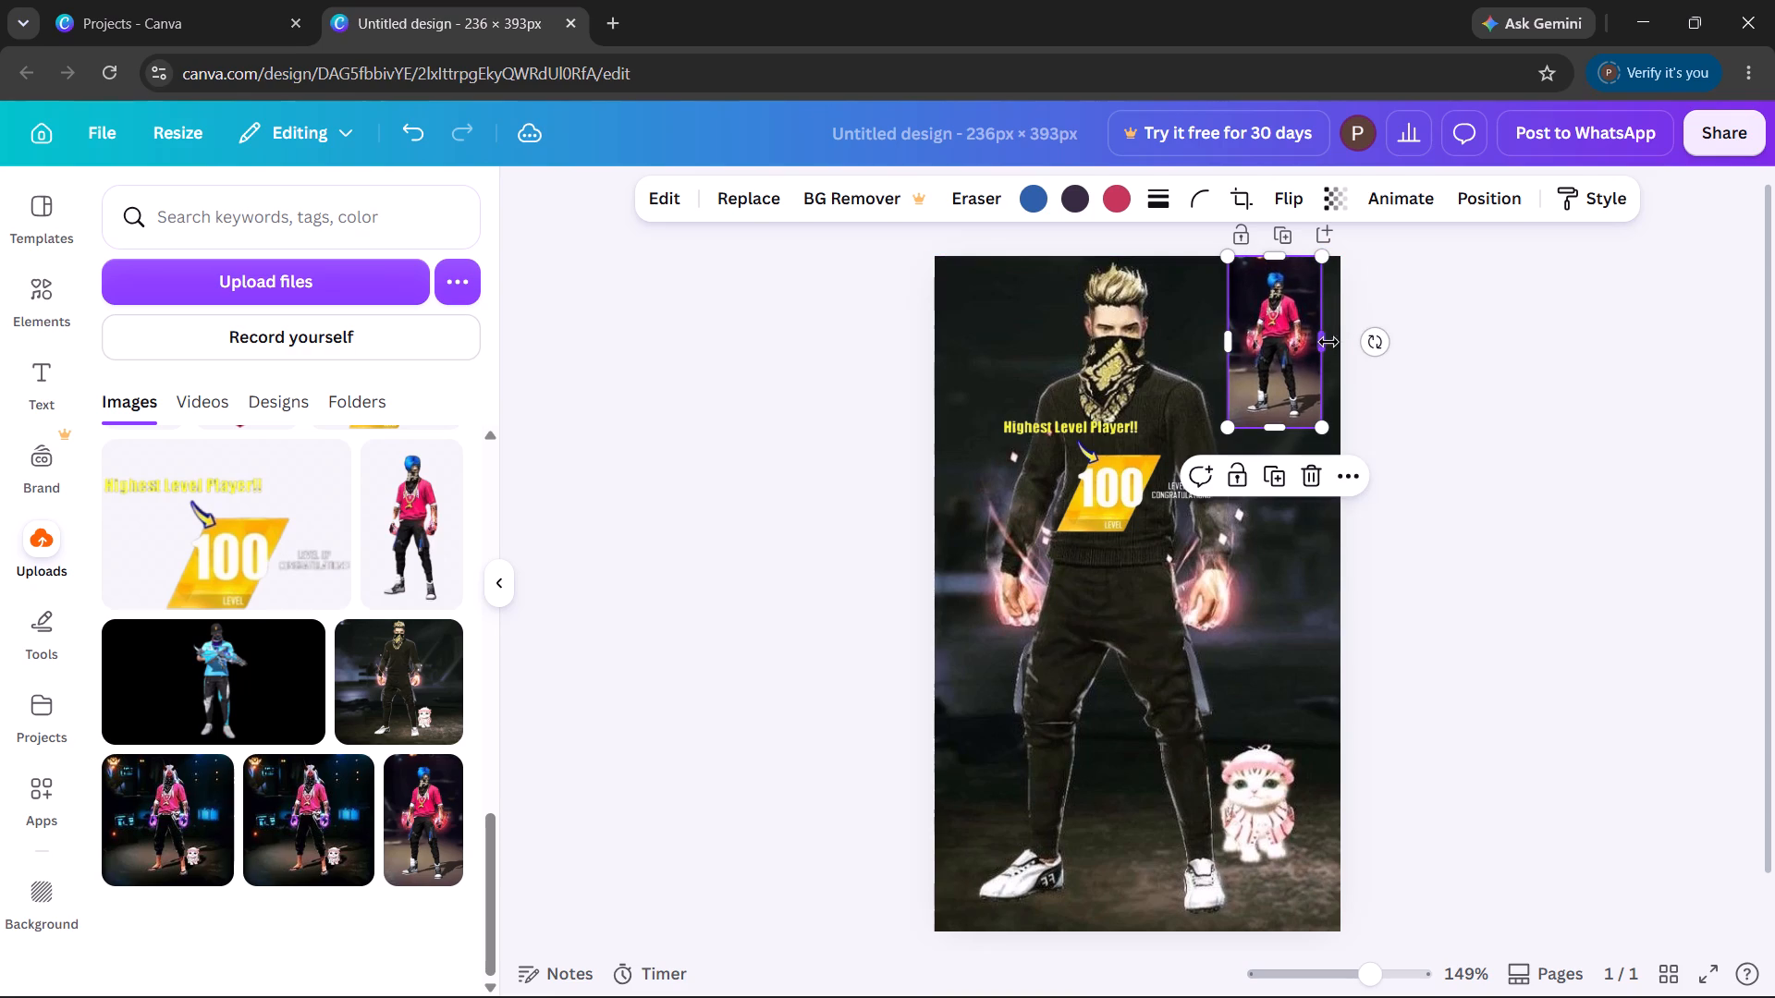
{"action": "left_click_drag", "start_coordinate": [1322, 345], "coordinate": [1338, 341]}
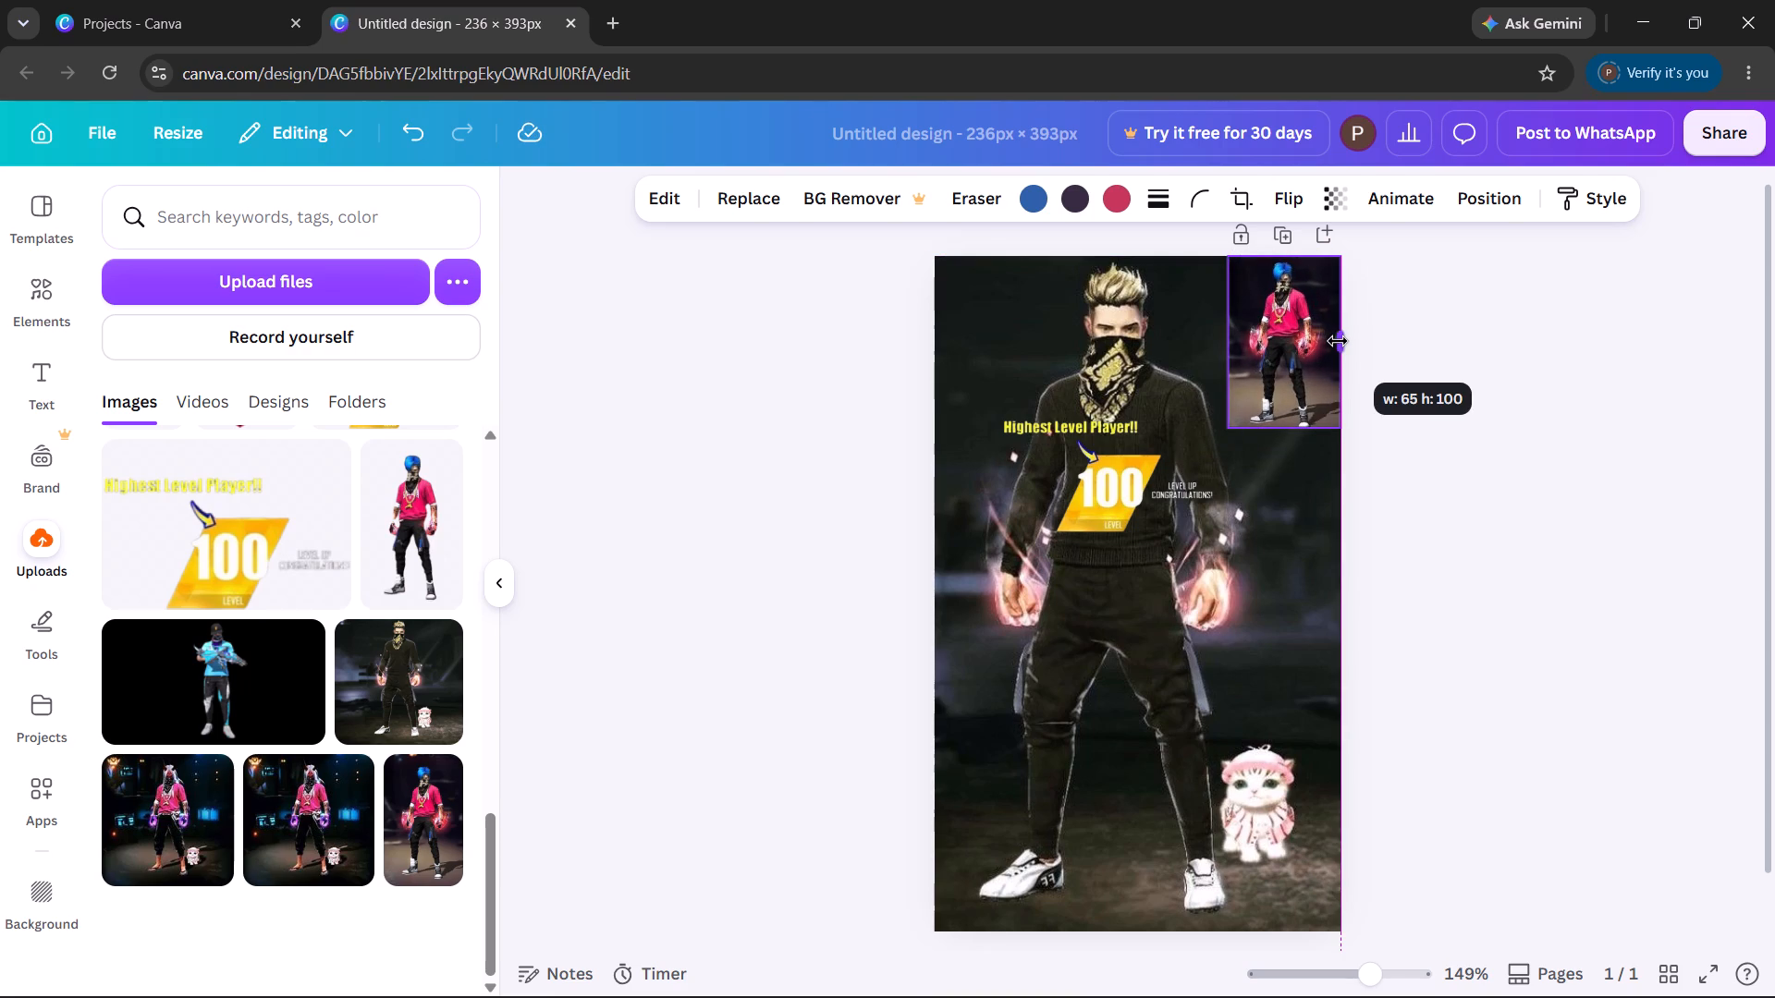
{"action": "left_click_drag", "start_coordinate": [1338, 341], "coordinate": [1339, 347]}
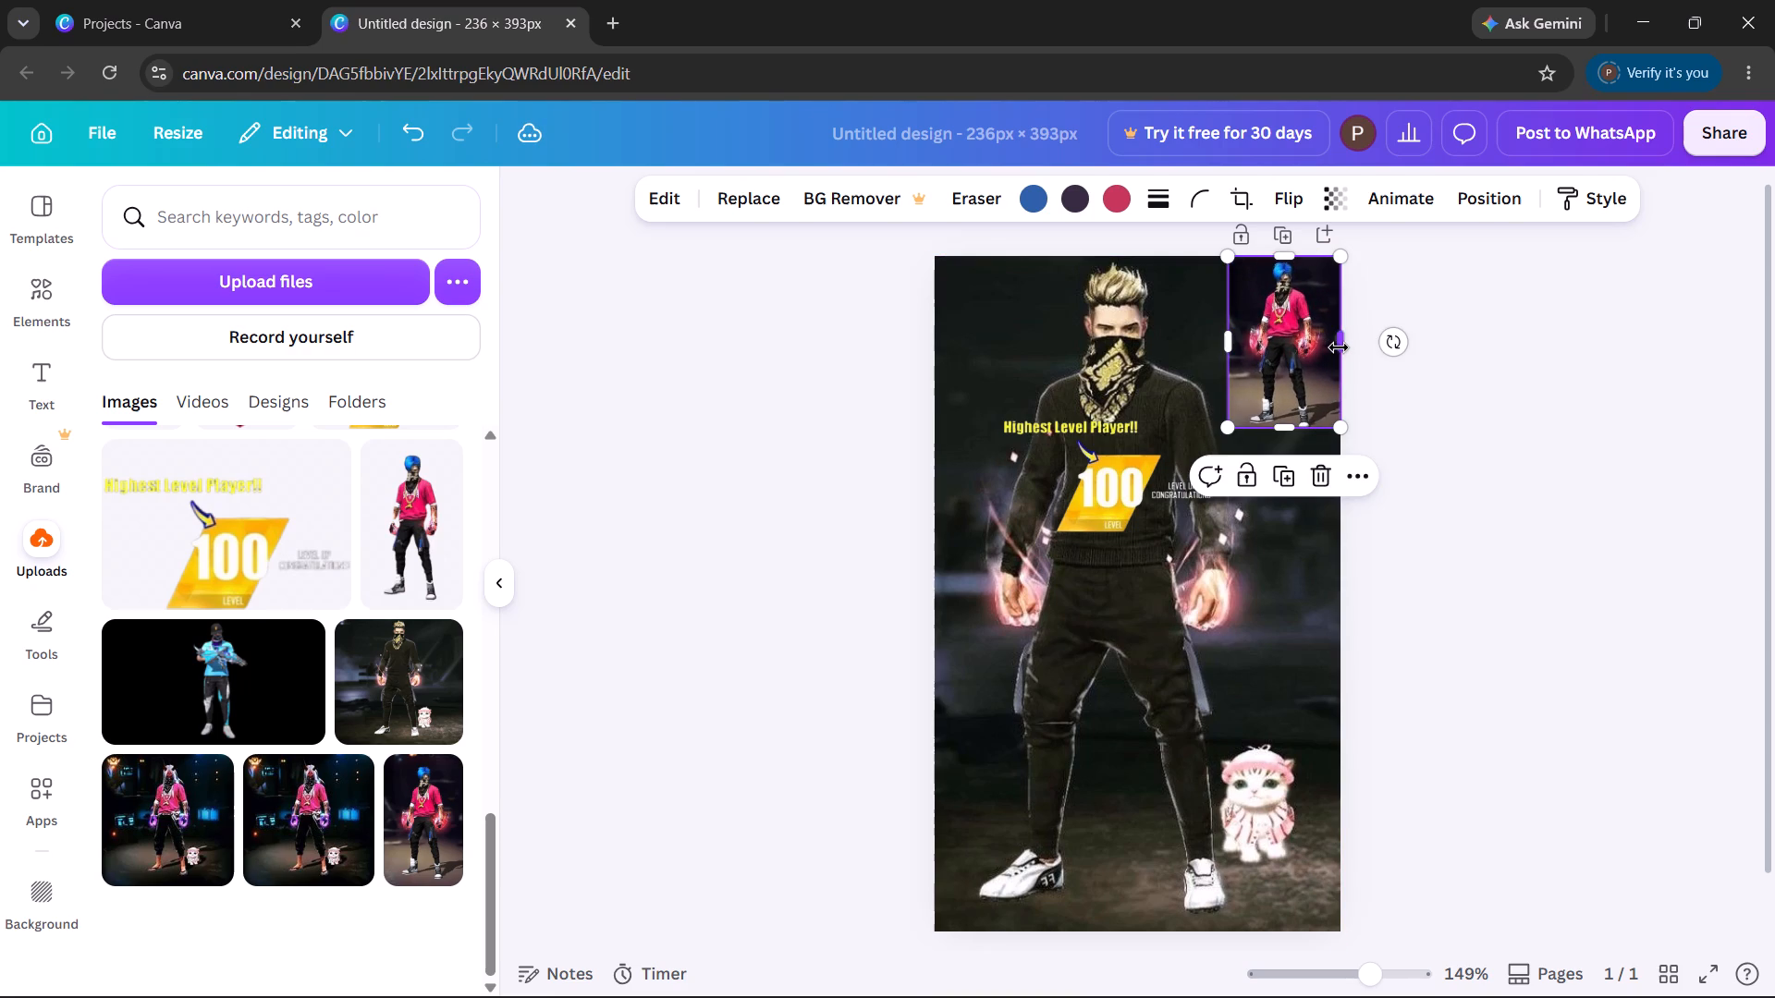
{"action": "left_click", "coordinate": [1231, 422]}
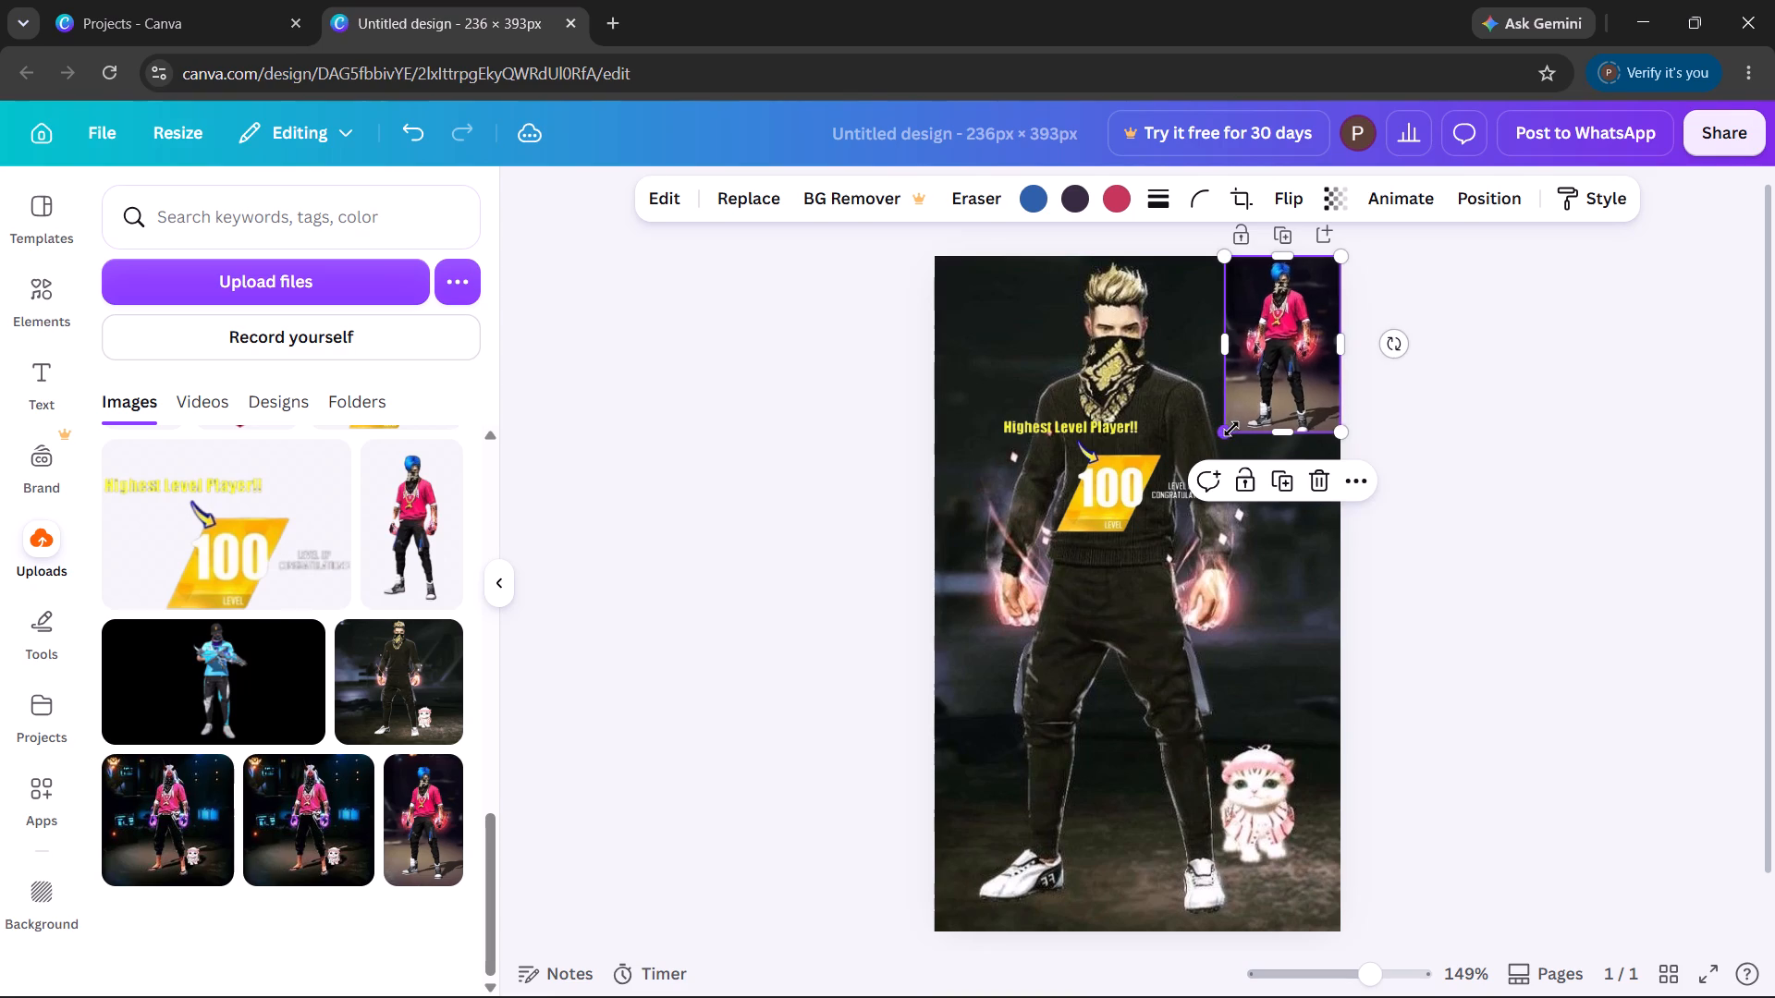
{"action": "left_click", "coordinate": [1417, 394]}
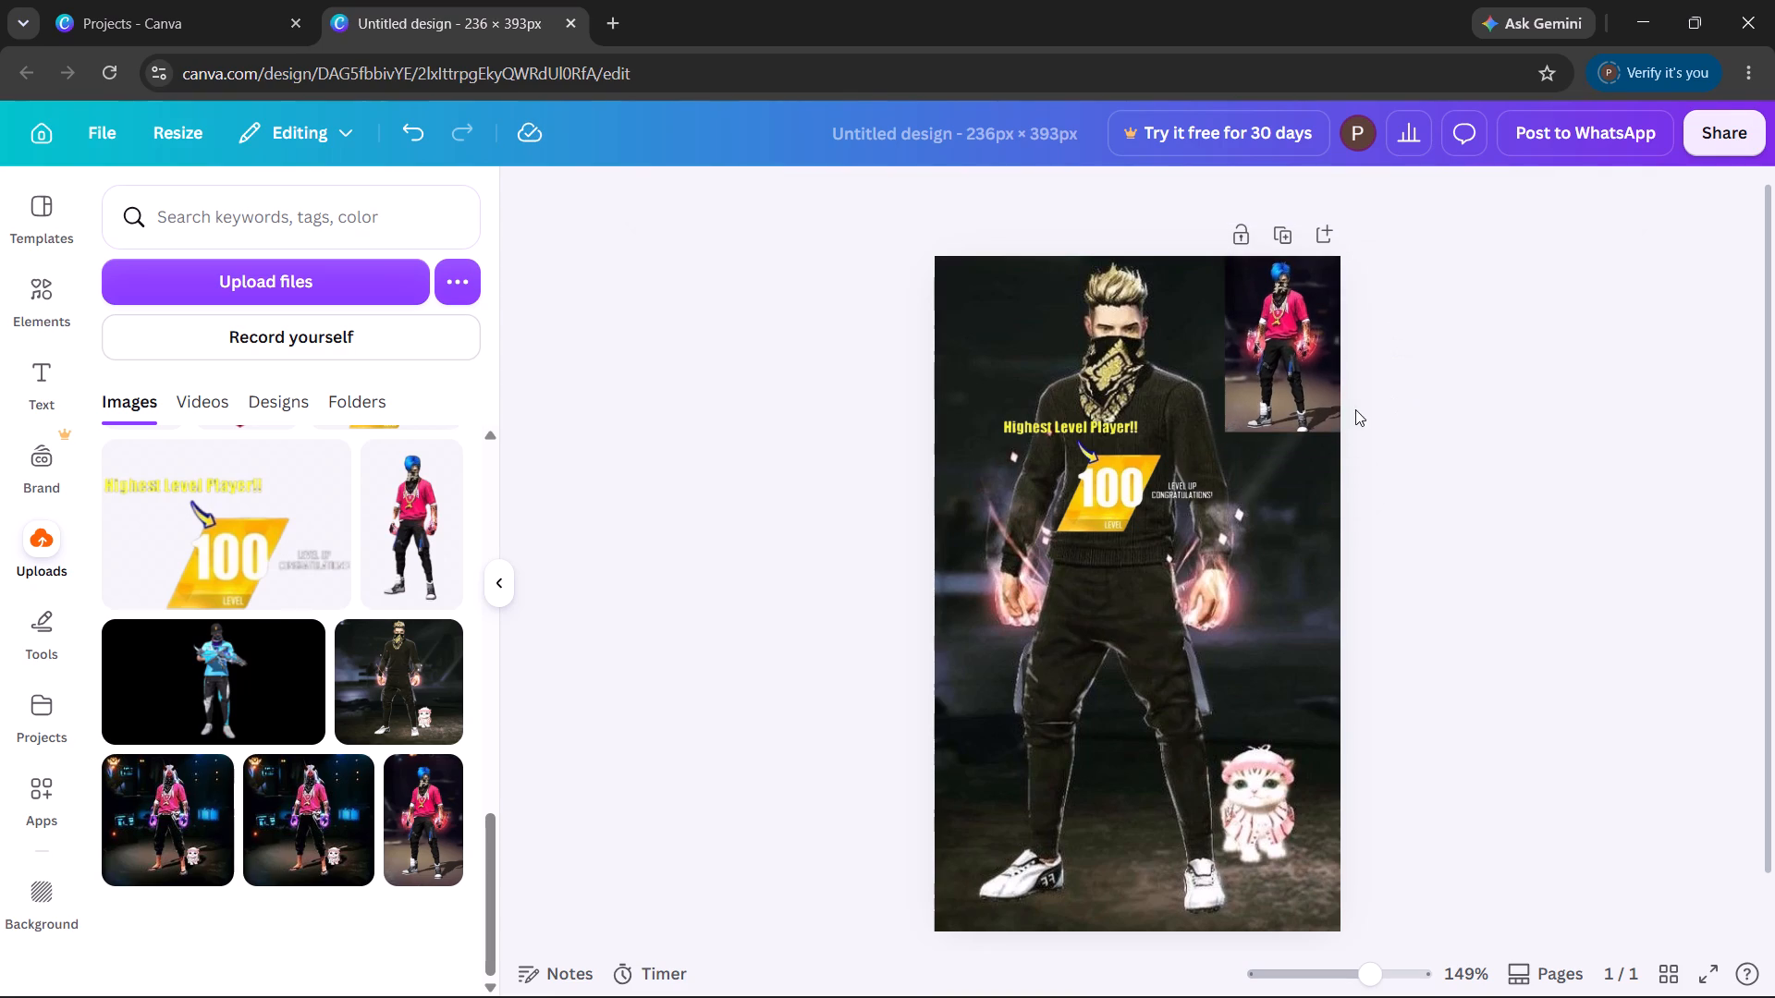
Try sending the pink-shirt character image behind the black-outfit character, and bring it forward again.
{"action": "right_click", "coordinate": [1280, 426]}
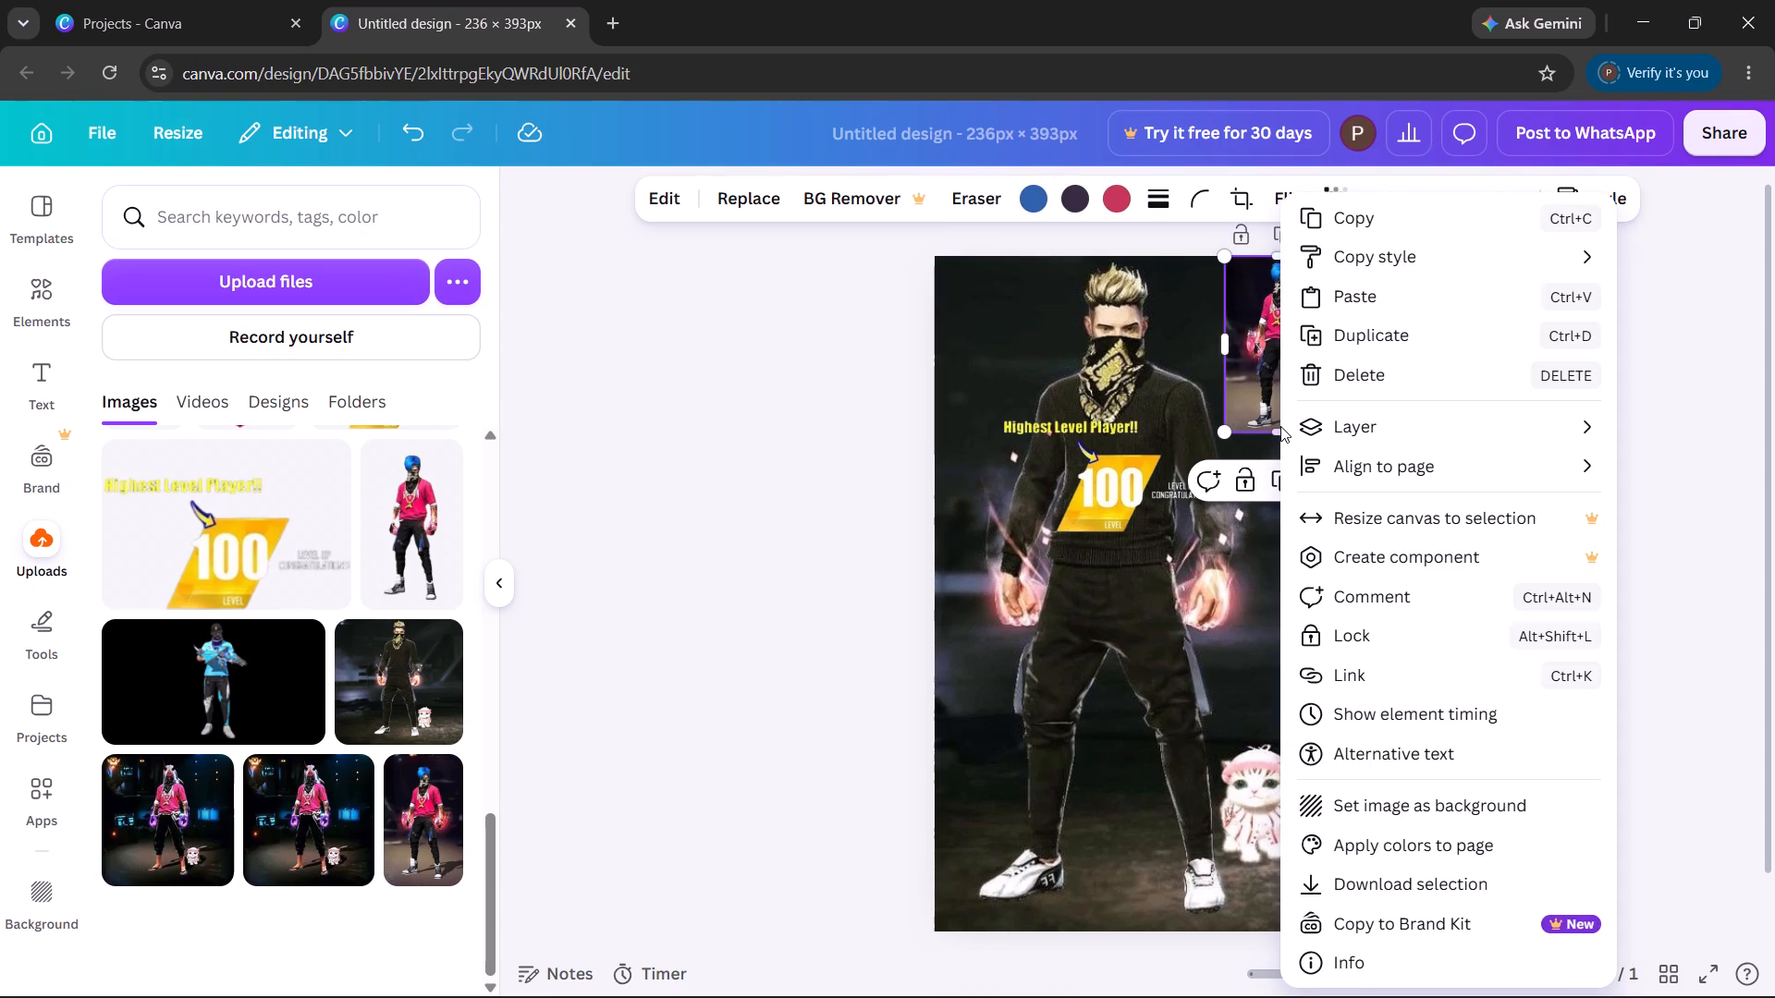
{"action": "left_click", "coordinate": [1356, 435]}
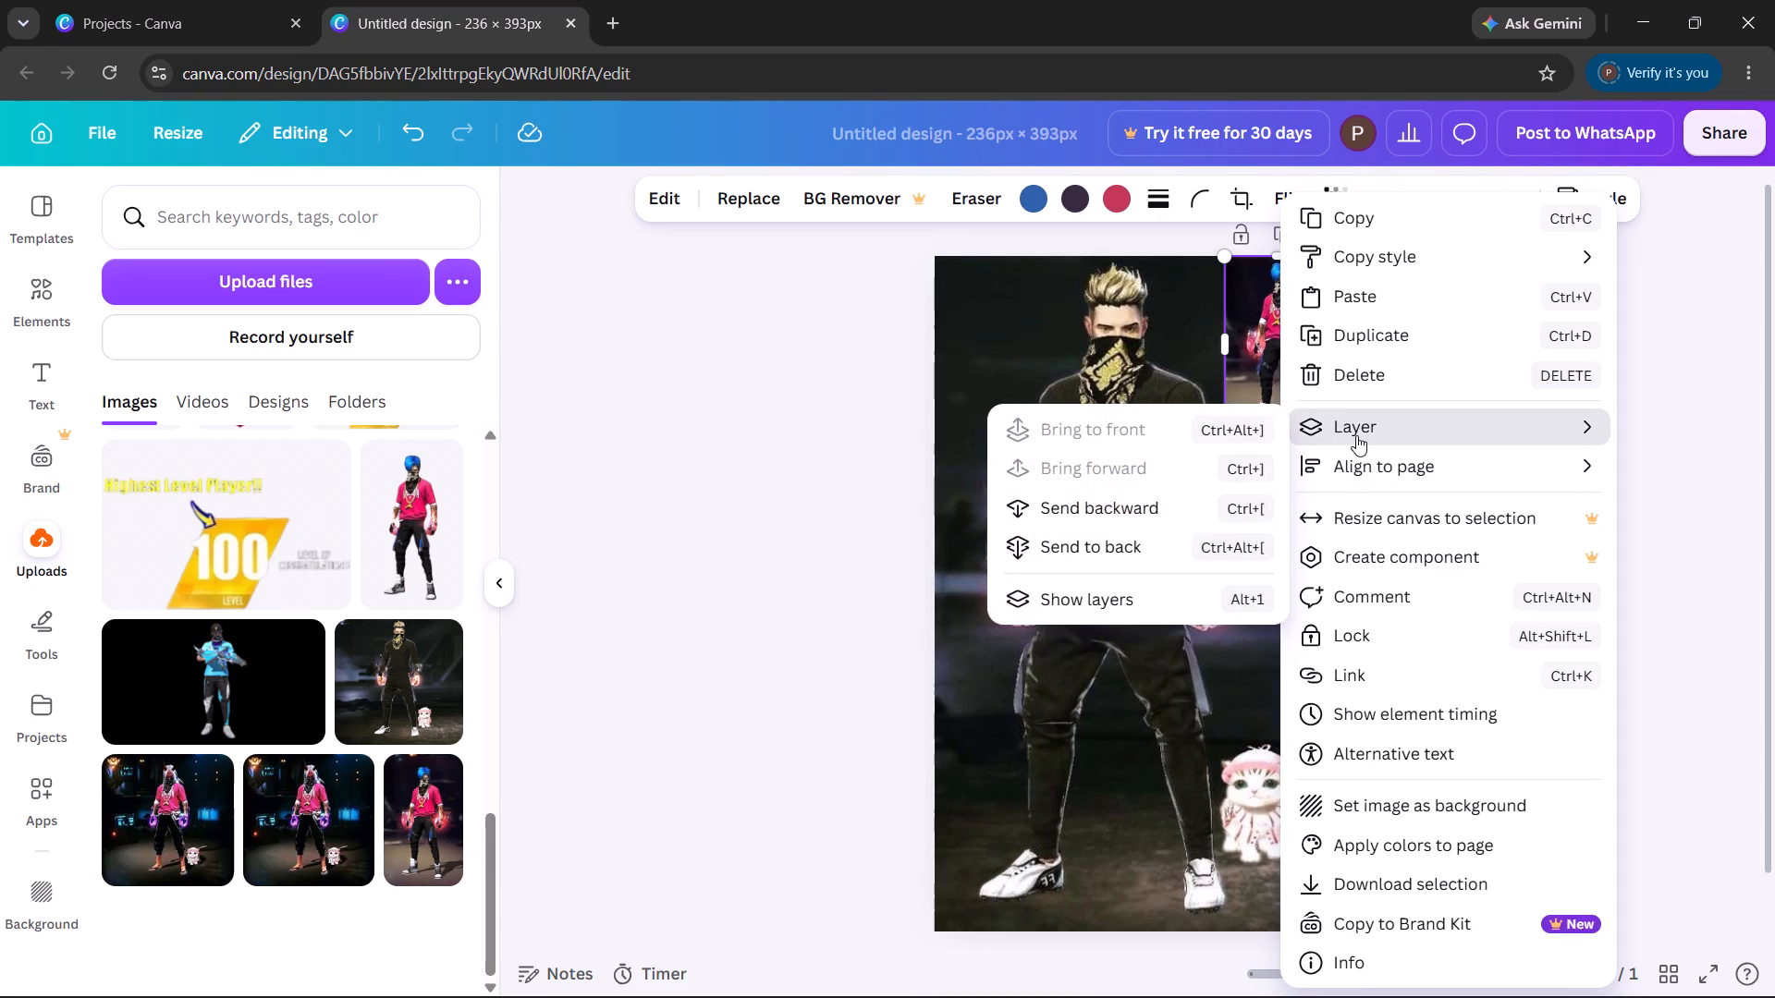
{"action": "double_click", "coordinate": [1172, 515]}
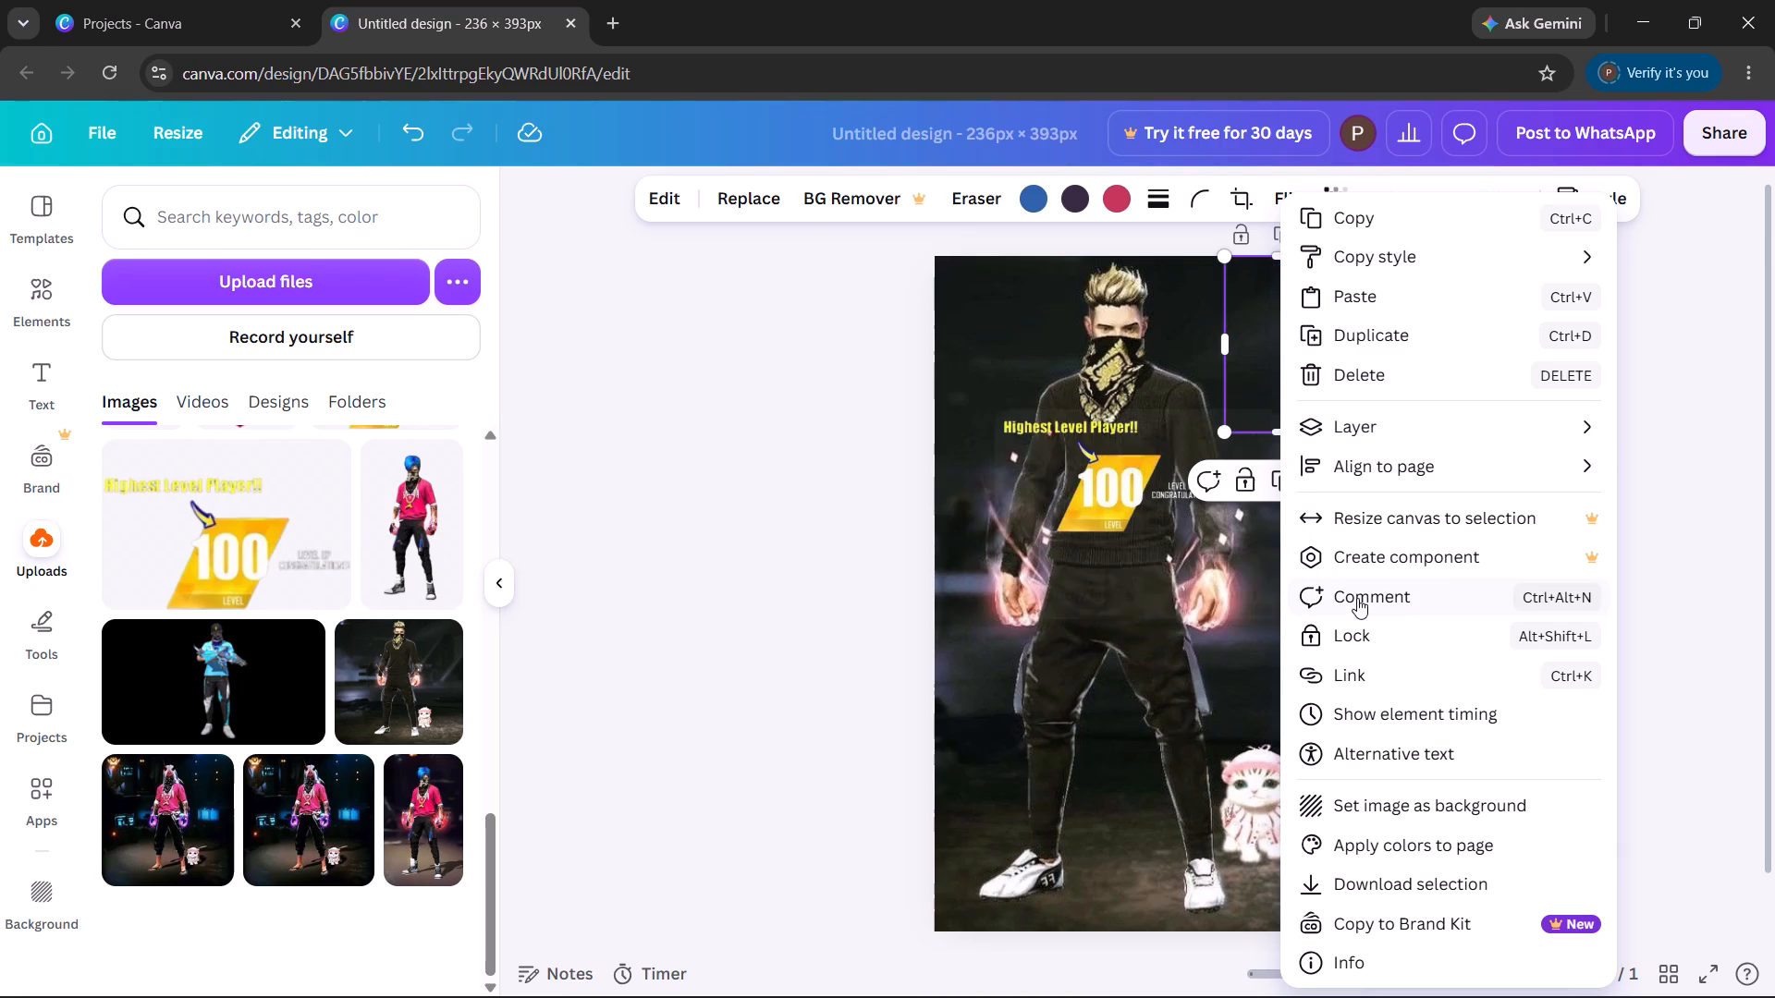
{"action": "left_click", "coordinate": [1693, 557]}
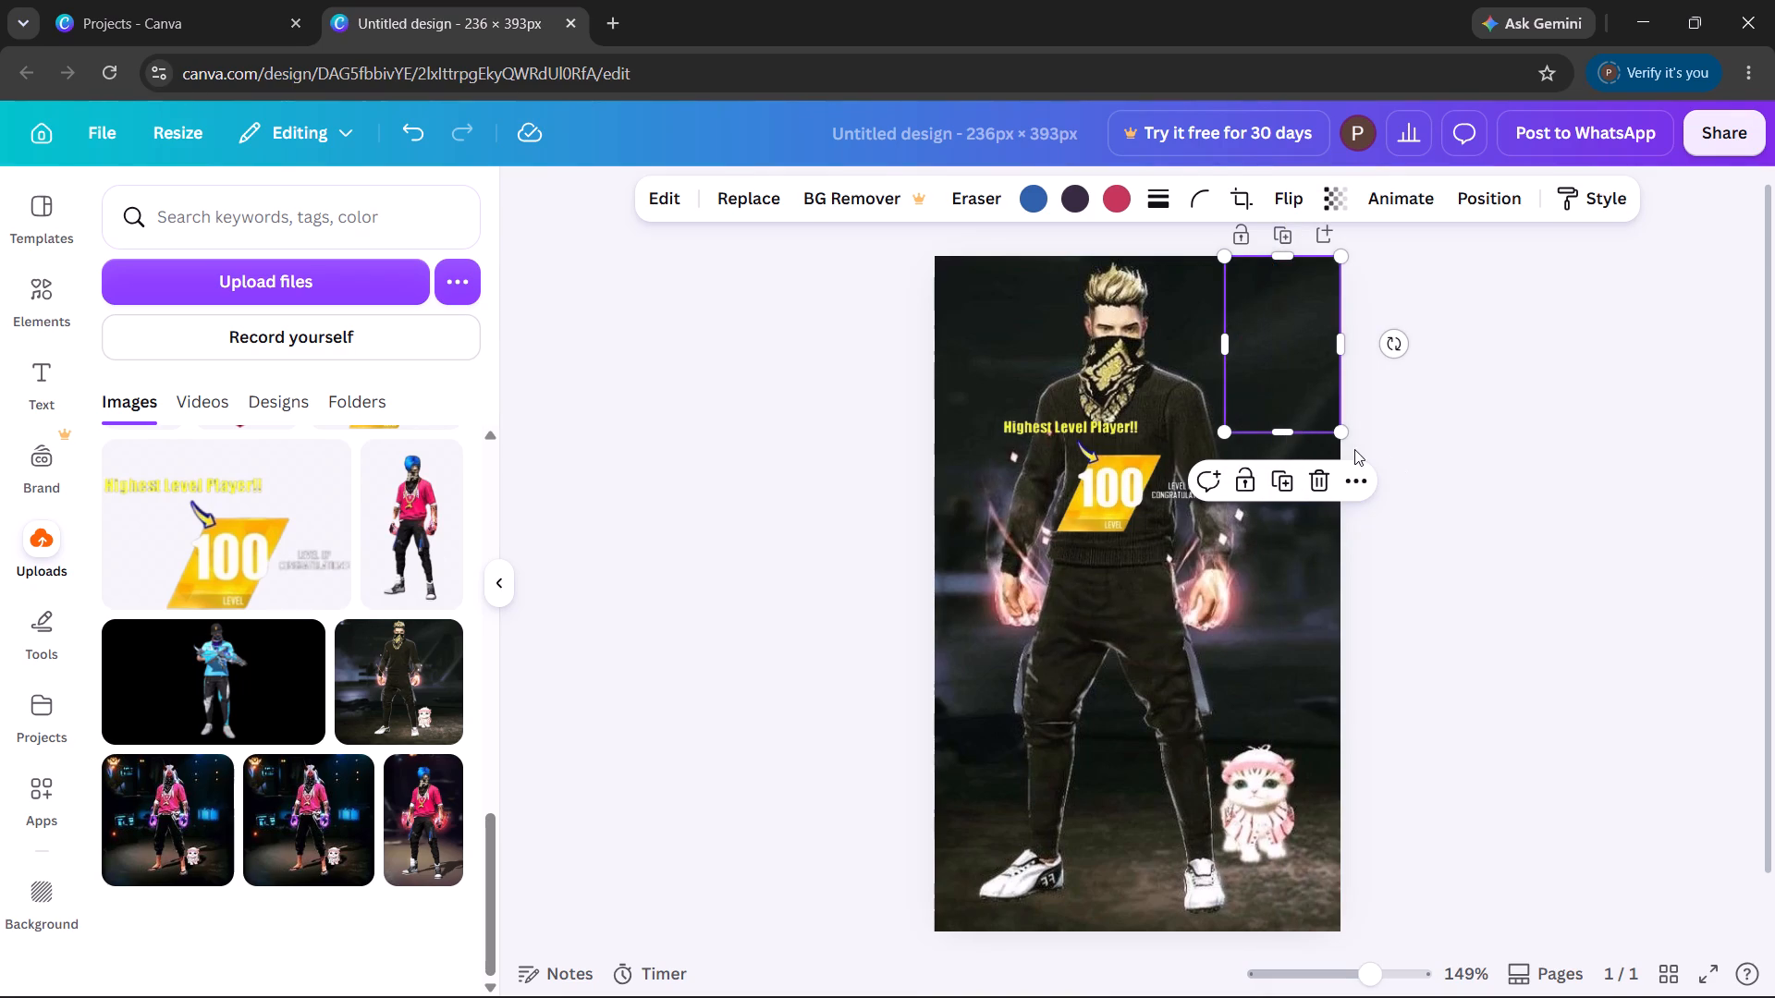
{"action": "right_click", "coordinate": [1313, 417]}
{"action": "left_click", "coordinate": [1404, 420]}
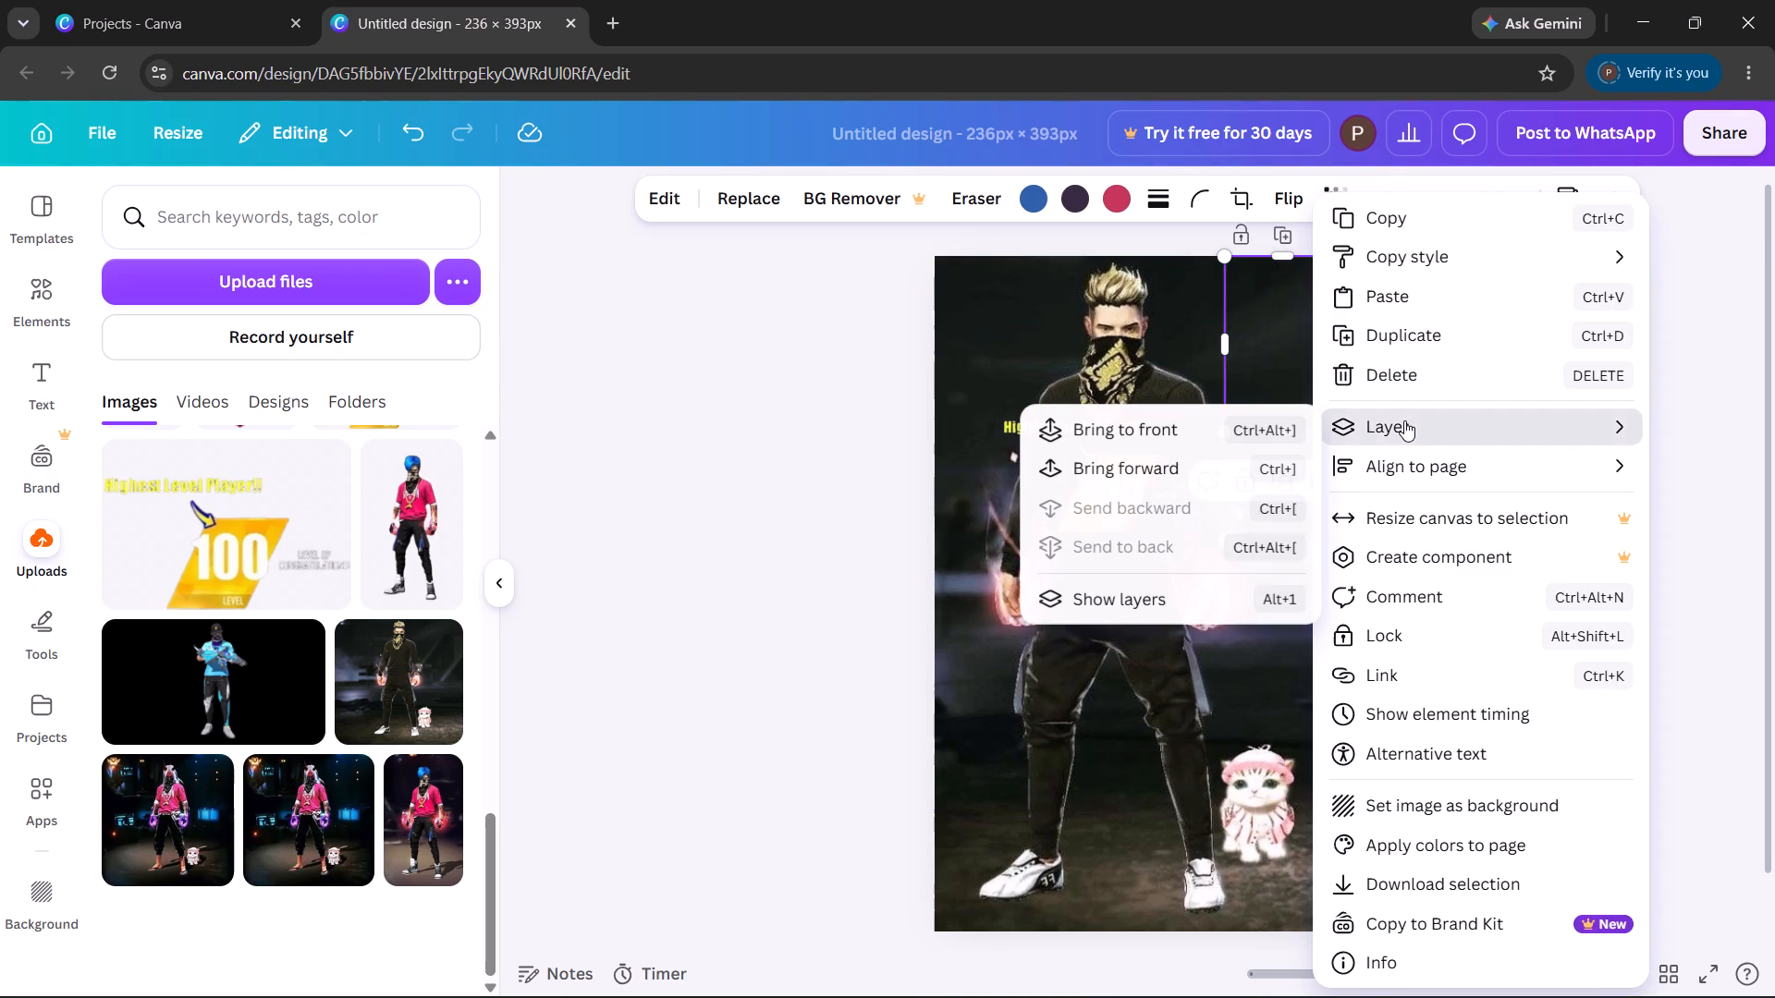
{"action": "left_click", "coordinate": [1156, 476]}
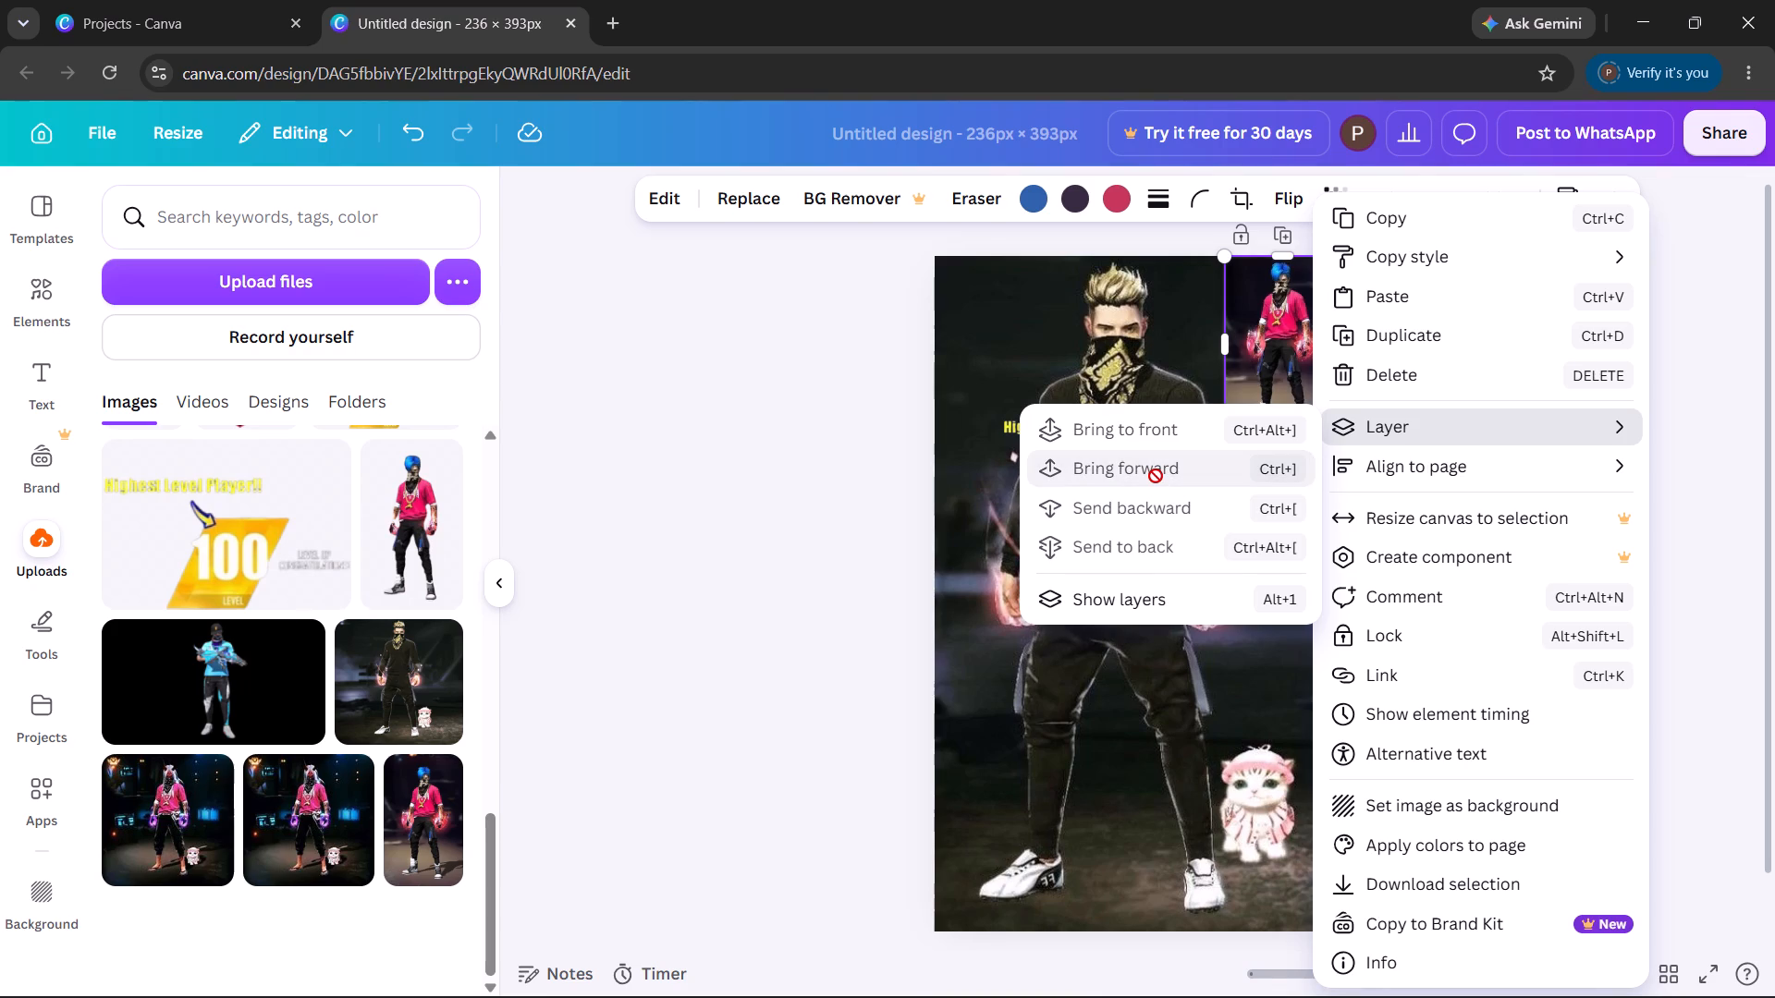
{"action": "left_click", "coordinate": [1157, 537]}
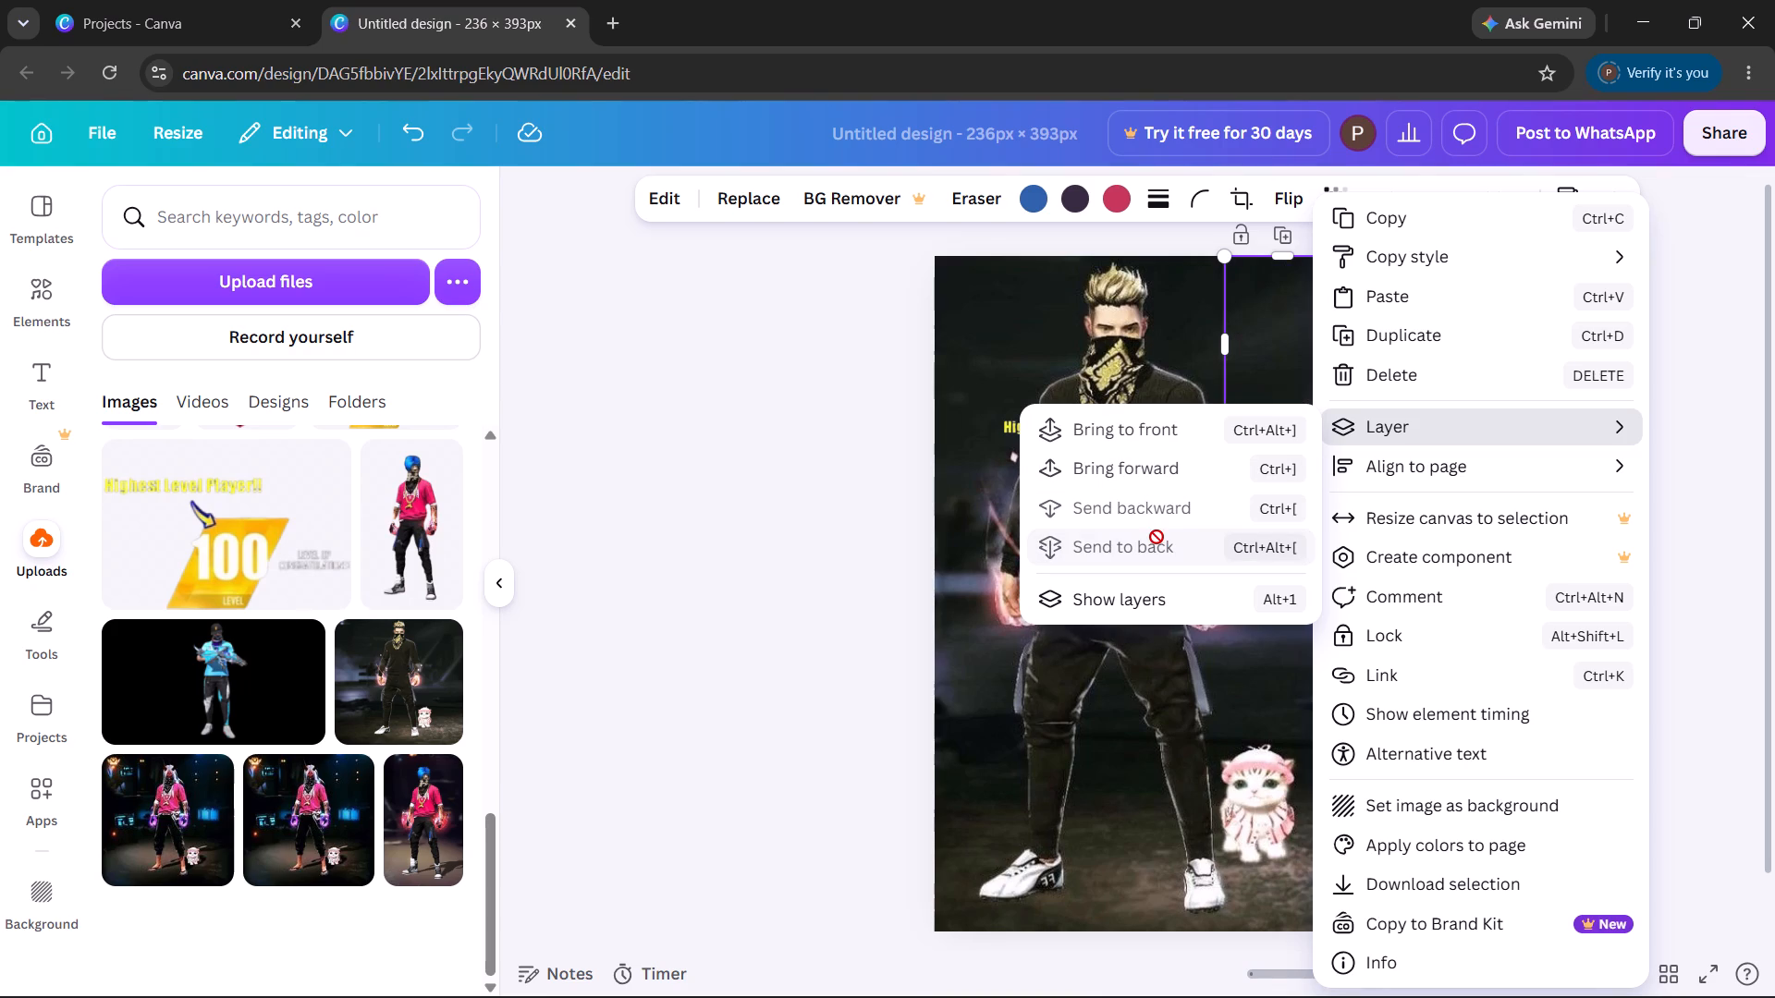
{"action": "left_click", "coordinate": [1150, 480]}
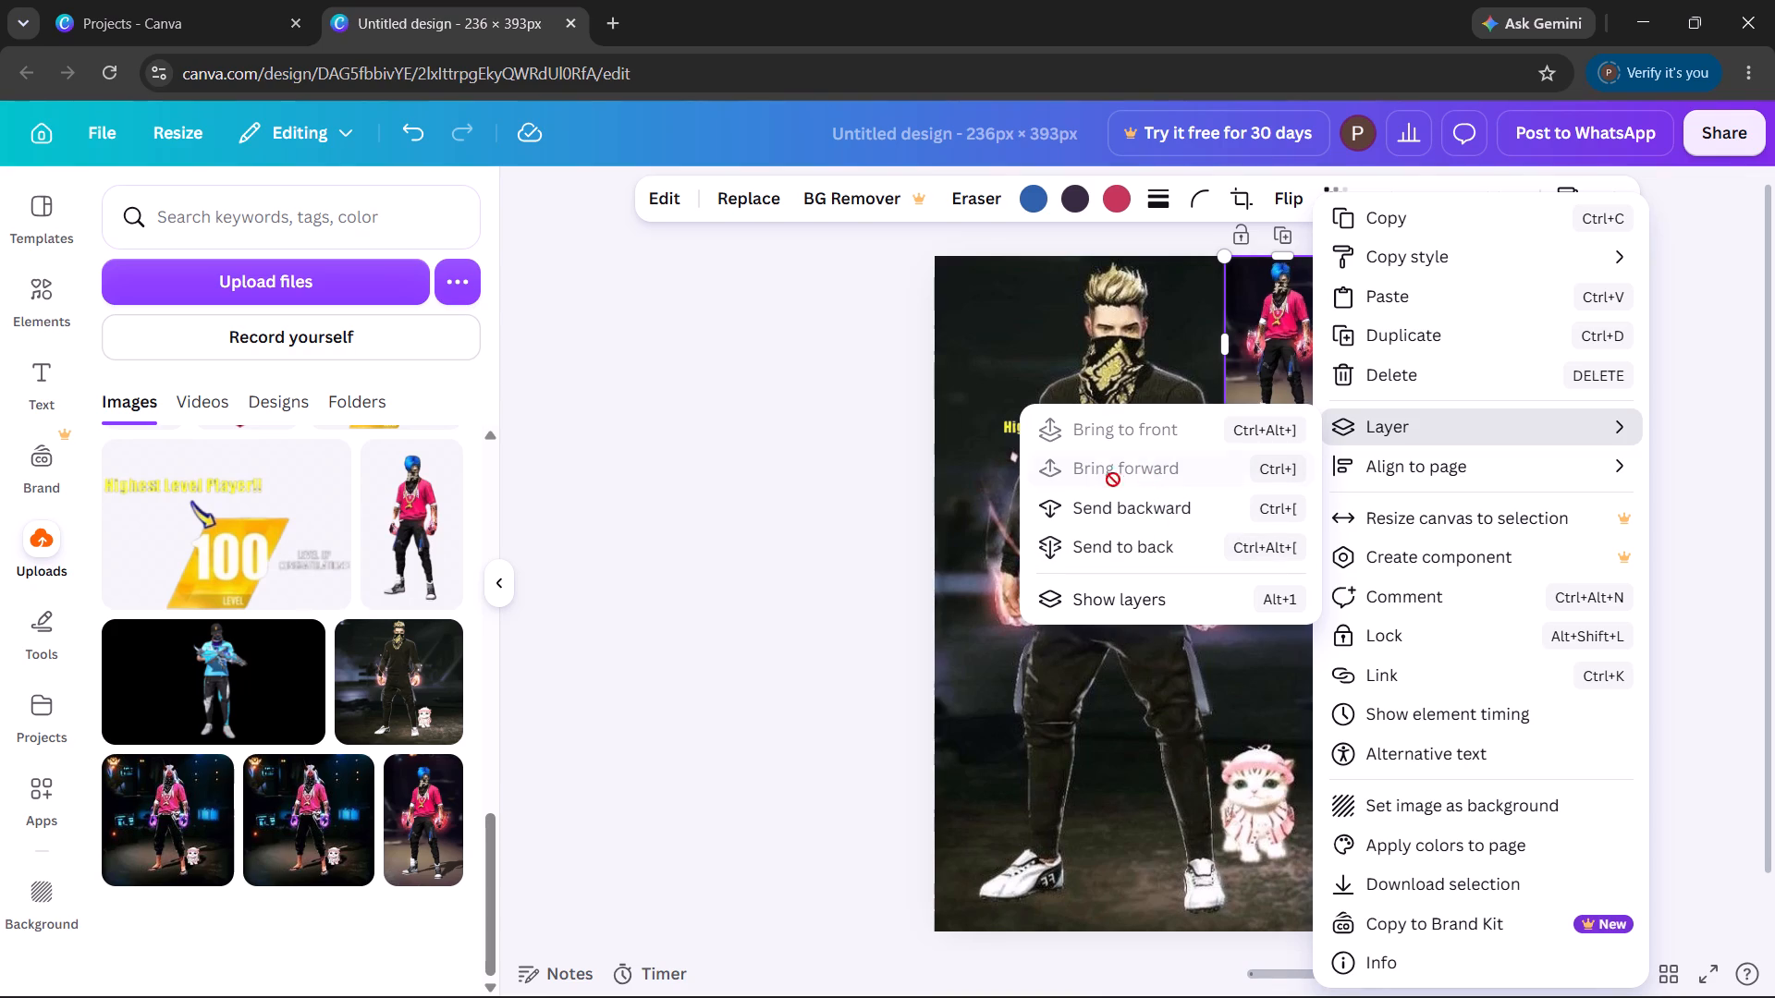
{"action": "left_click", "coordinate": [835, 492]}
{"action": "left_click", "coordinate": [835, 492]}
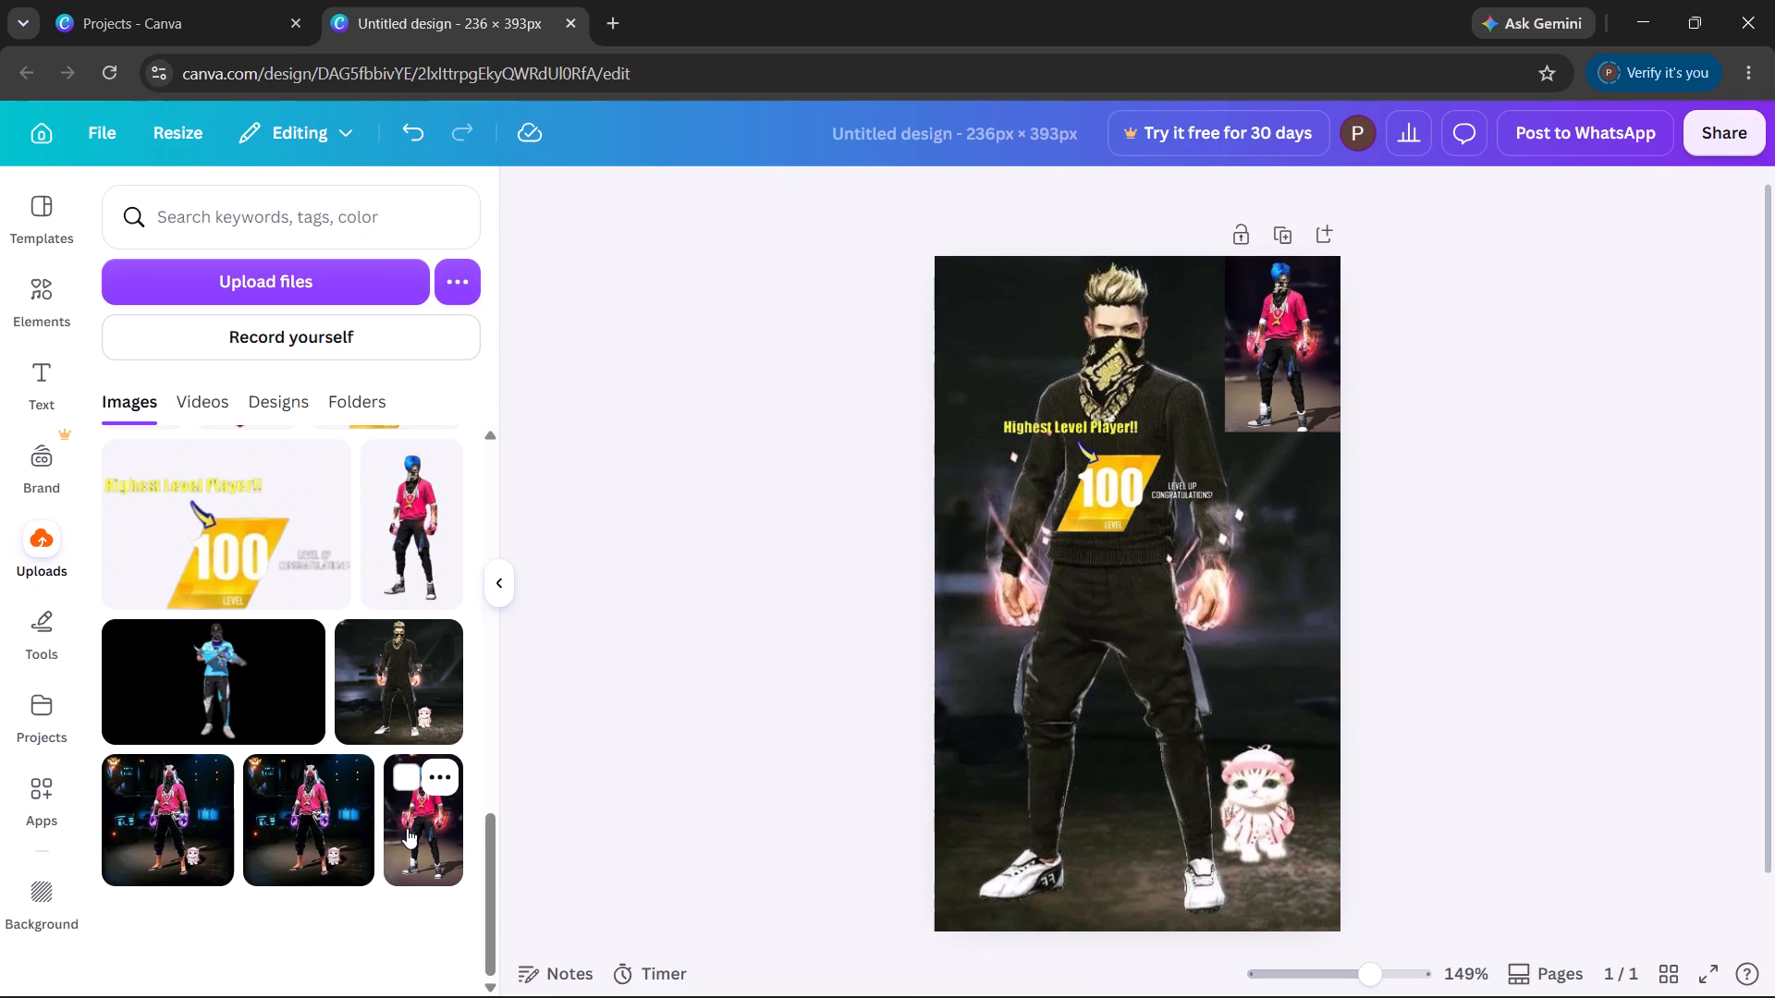
Place the uploaded Team Swamy logo in the page's upper-left corner, shrunk to about two-thirds of its inserted size.
{"action": "scroll", "coordinate": [405, 827], "scroll_direction": "up", "scroll_amount": 4}
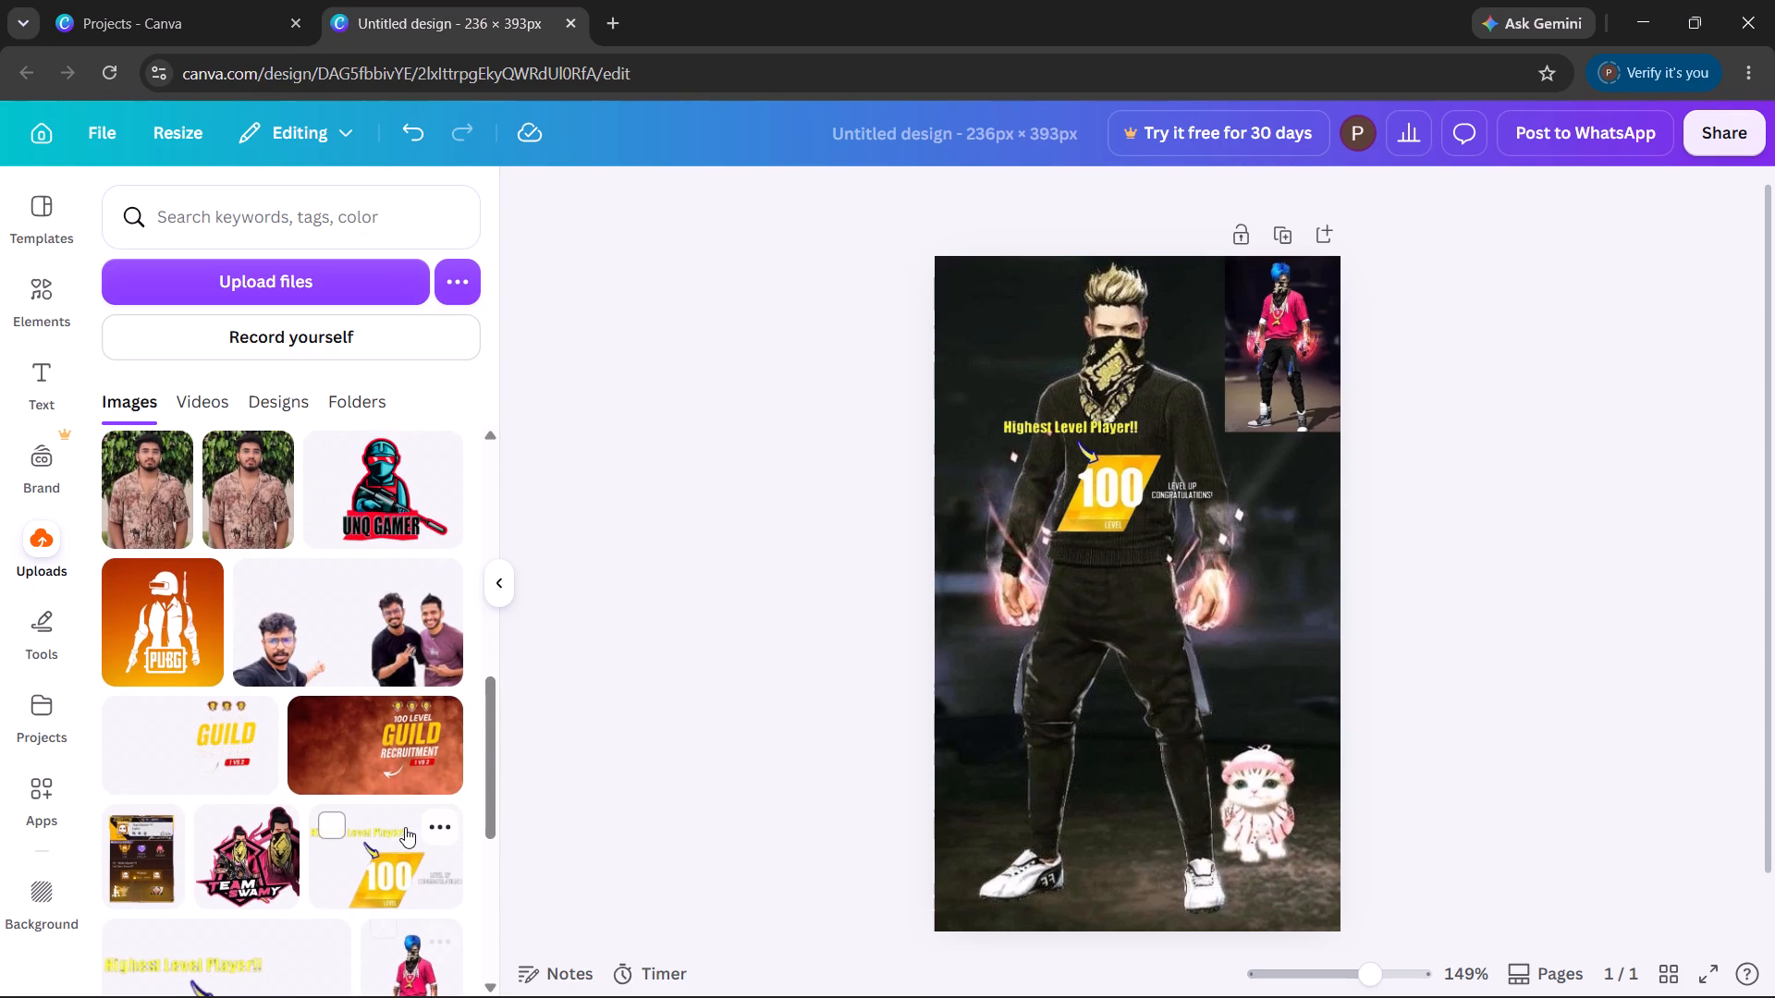
{"action": "left_click", "coordinate": [225, 878]}
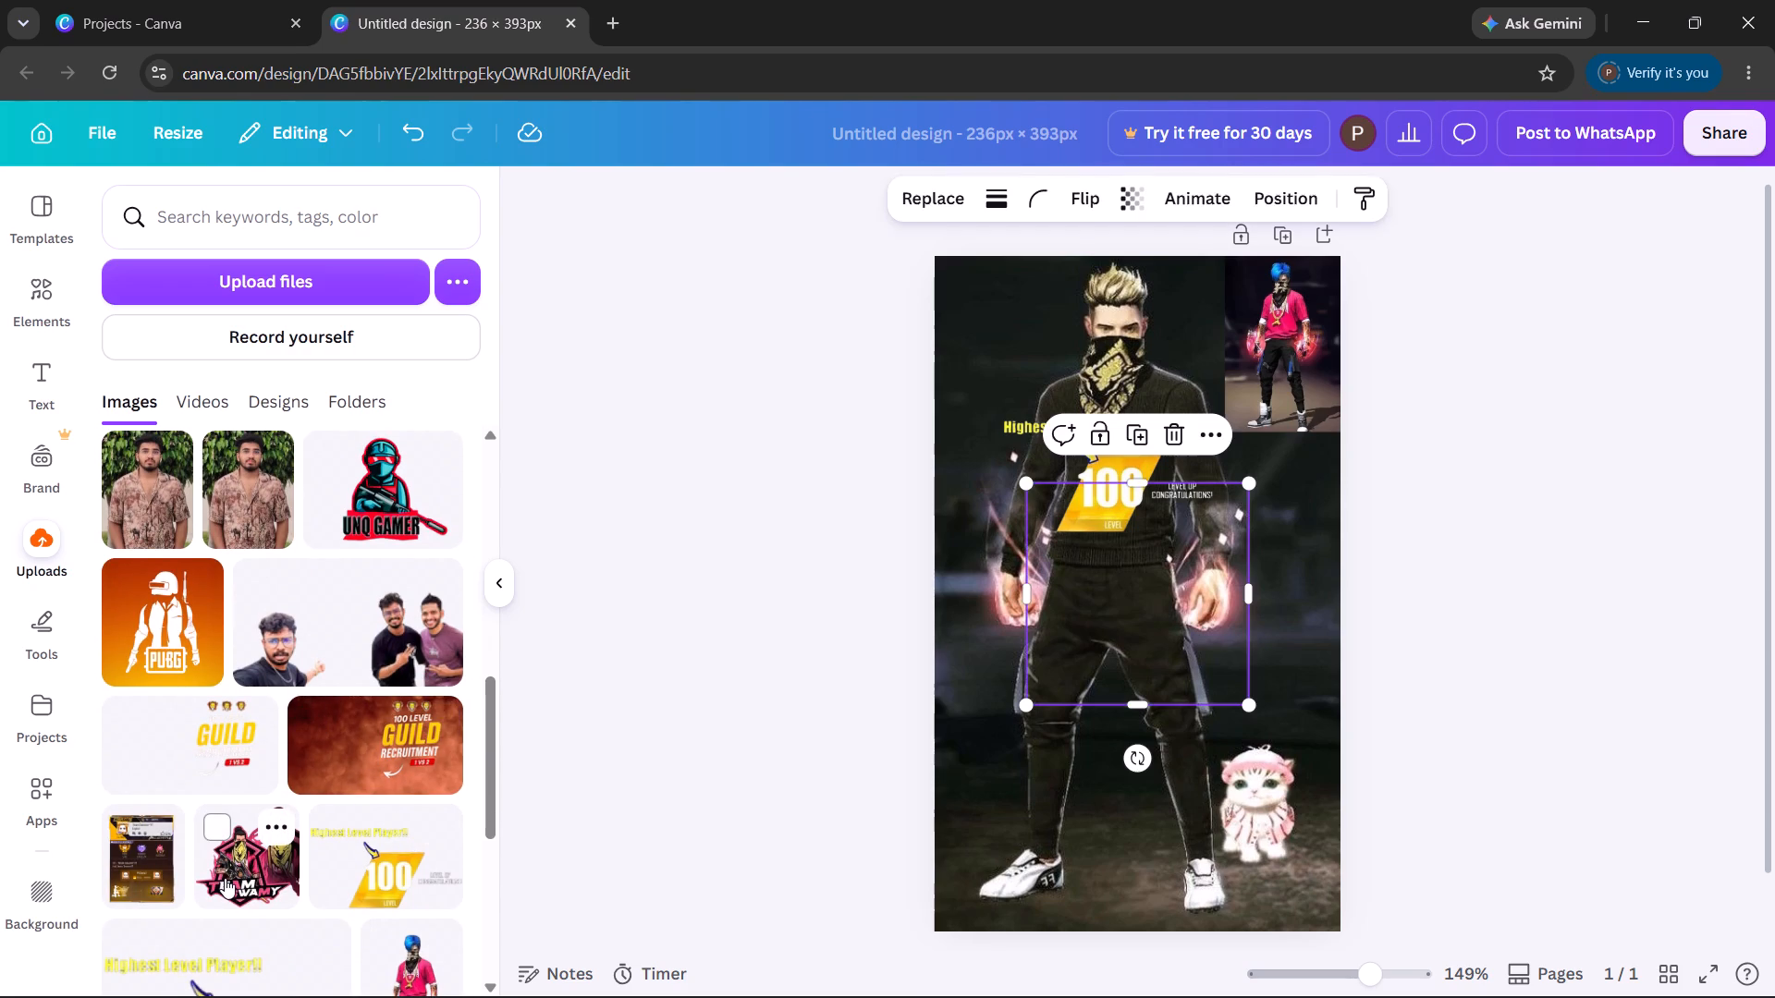
{"action": "left_click_drag", "start_coordinate": [1165, 602], "coordinate": [1126, 681]}
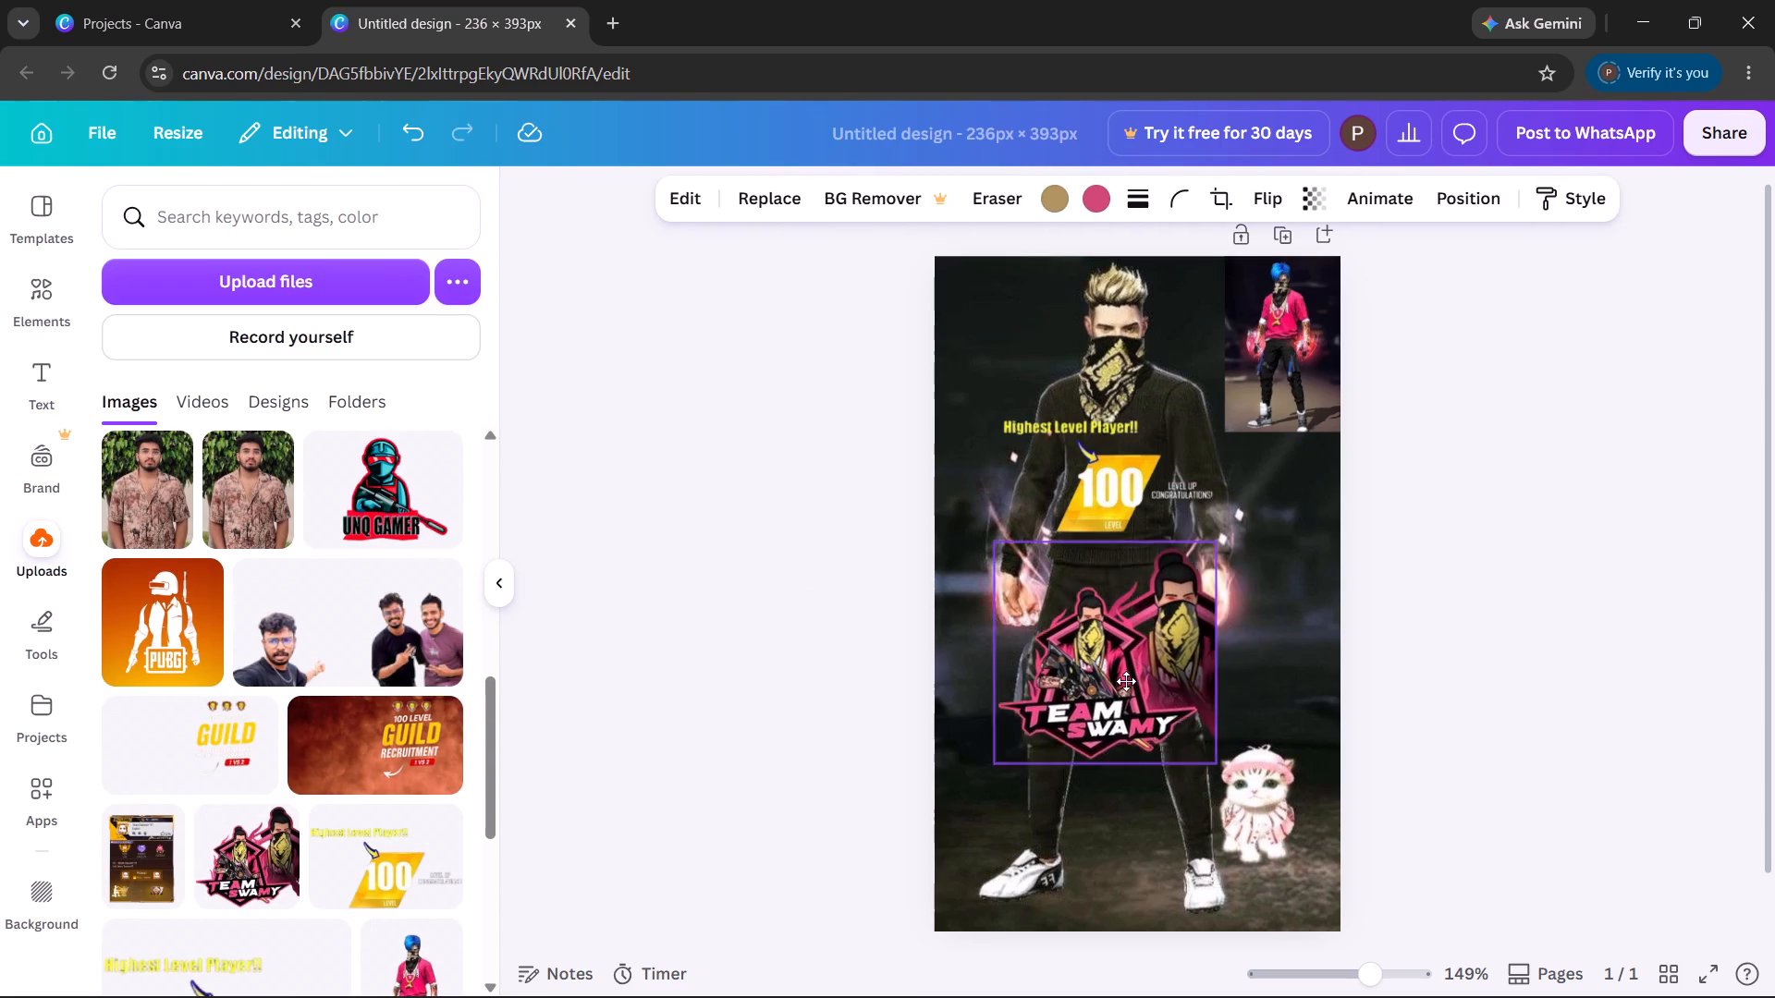
{"action": "left_click_drag", "start_coordinate": [1126, 681], "coordinate": [1114, 872]}
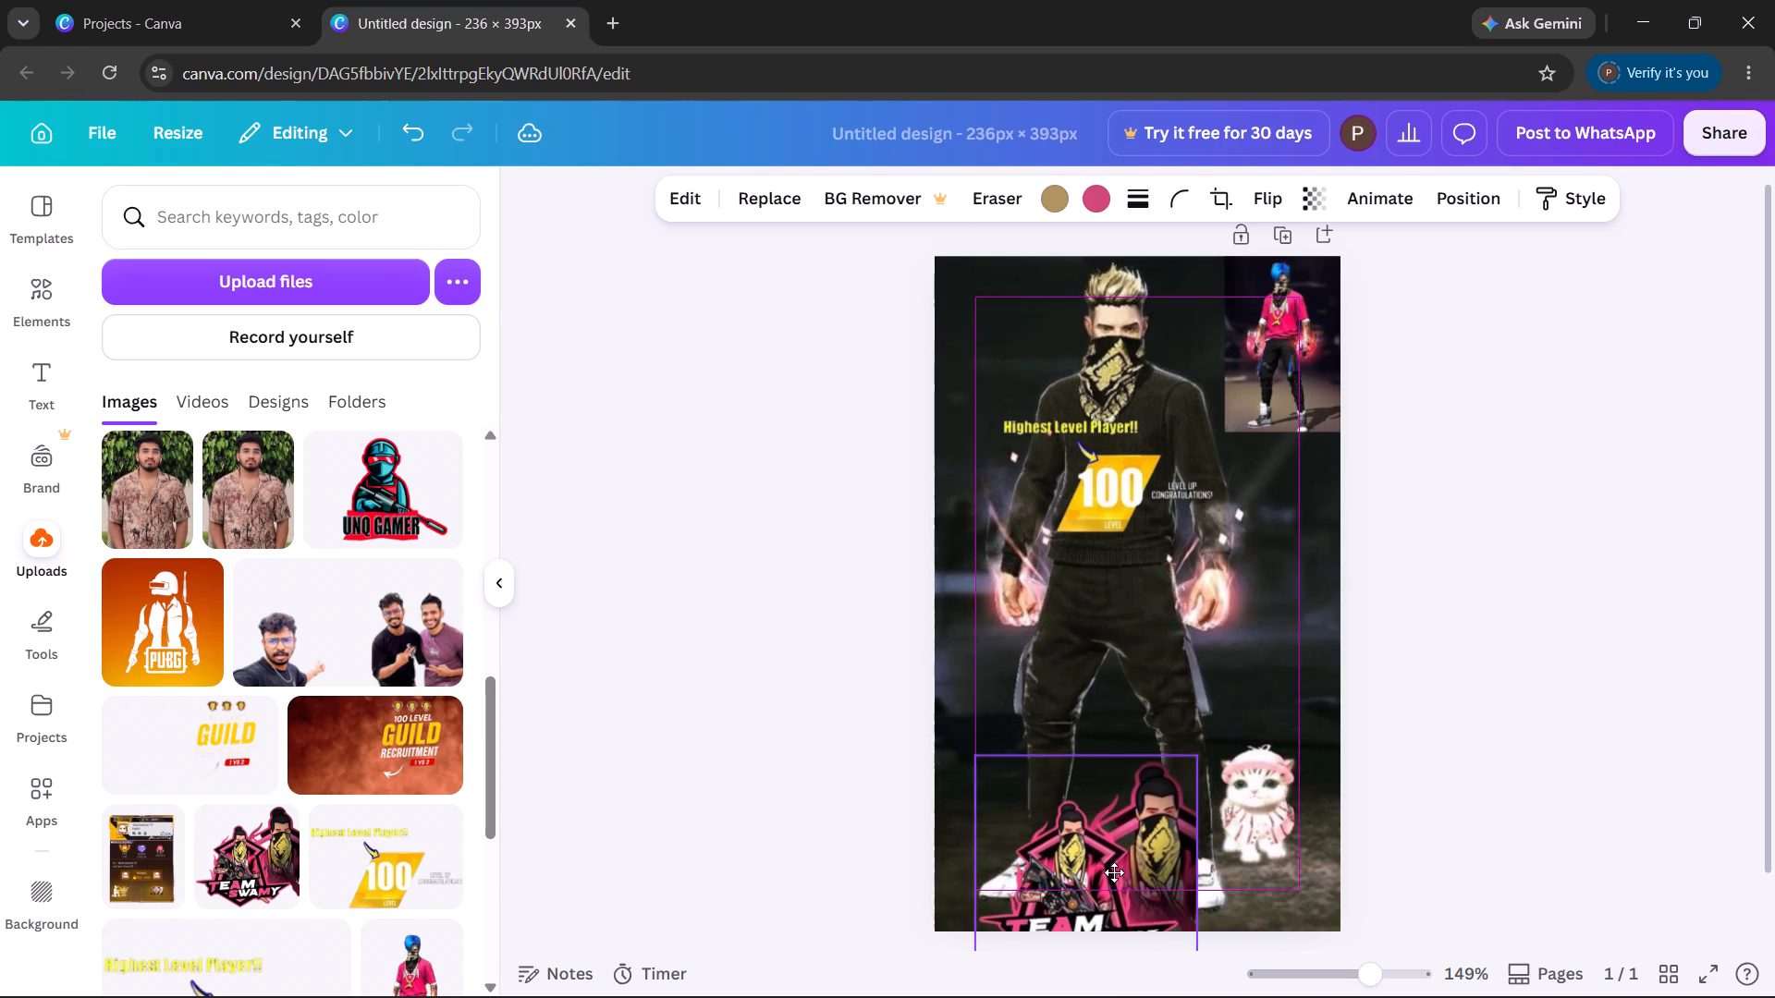
{"action": "left_click_drag", "start_coordinate": [1114, 872], "coordinate": [1120, 757]}
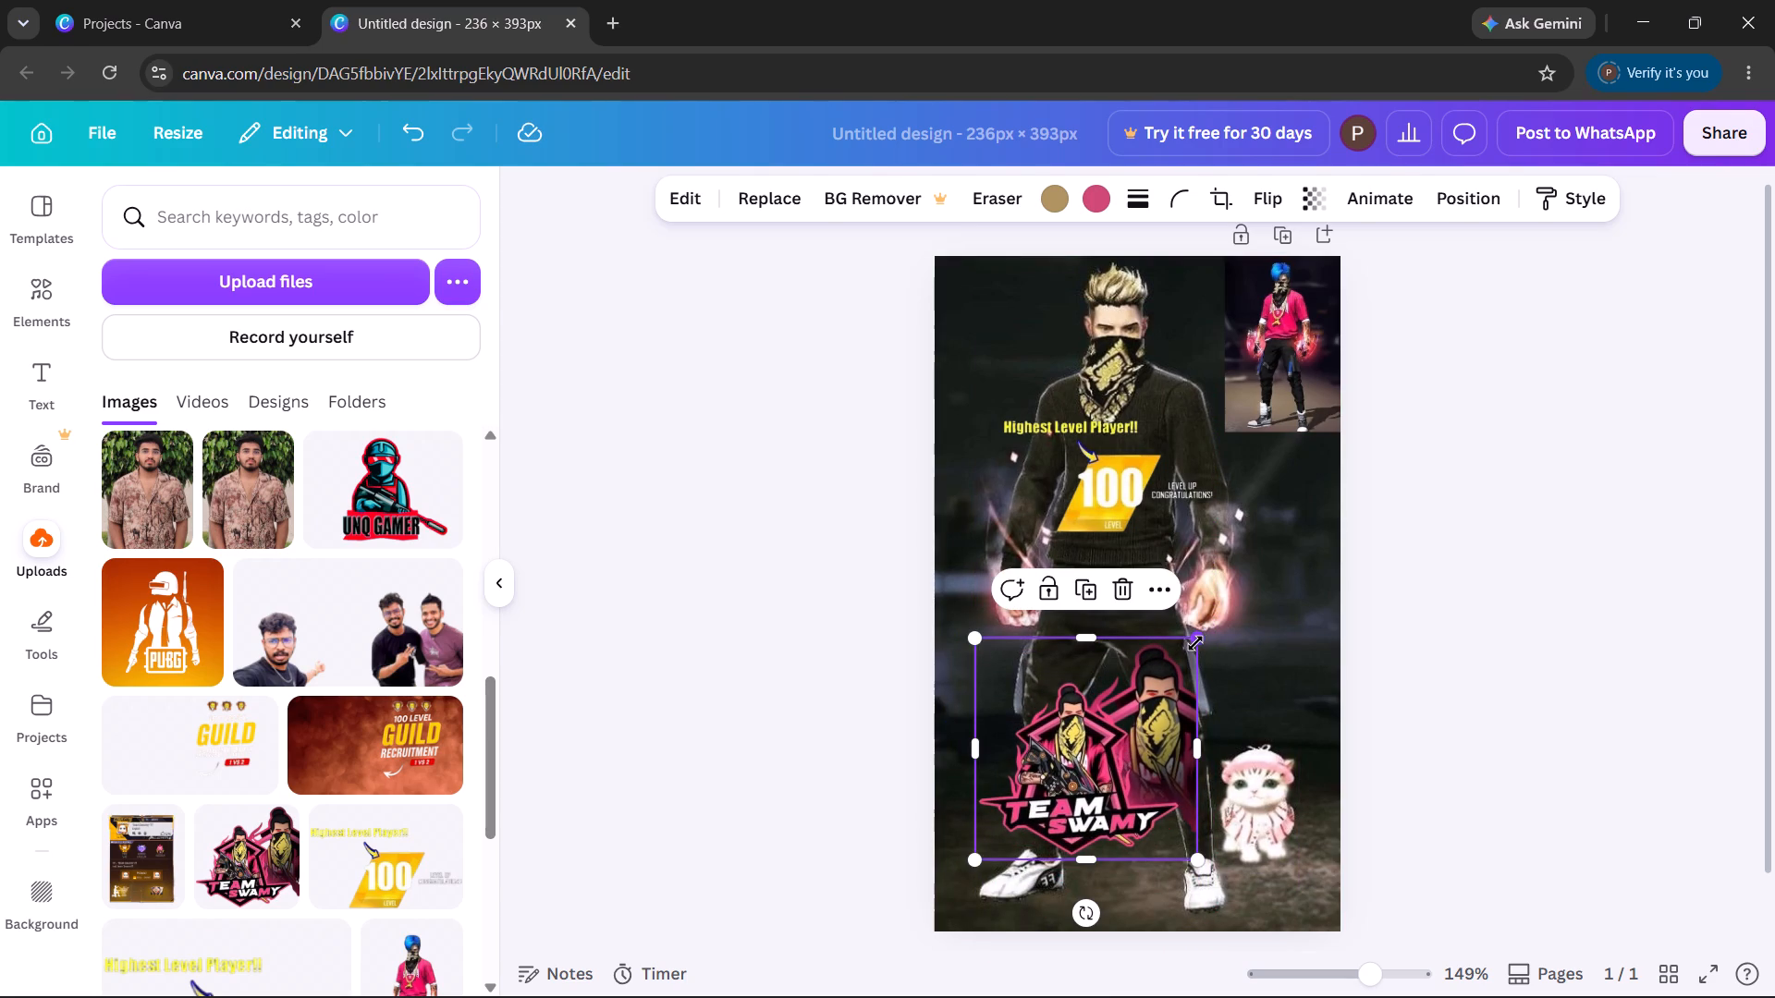
{"action": "left_click_drag", "start_coordinate": [1195, 643], "coordinate": [1131, 729]}
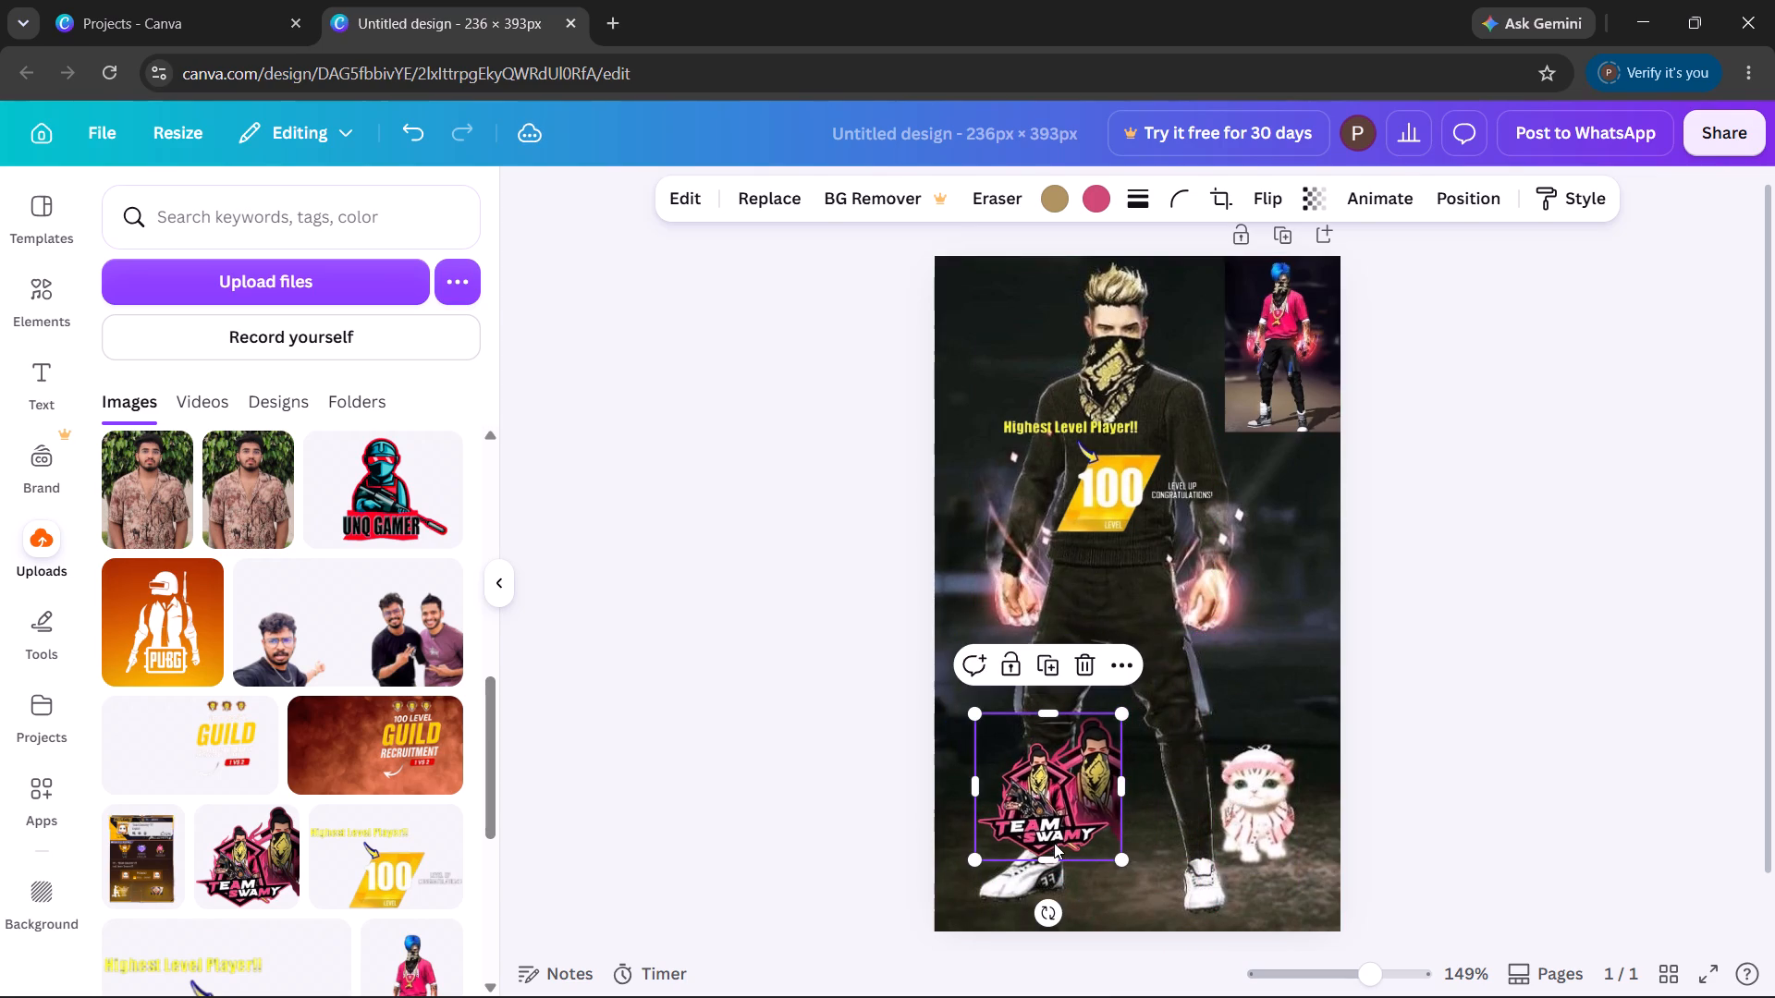
{"action": "left_click_drag", "start_coordinate": [1054, 843], "coordinate": [1013, 383]}
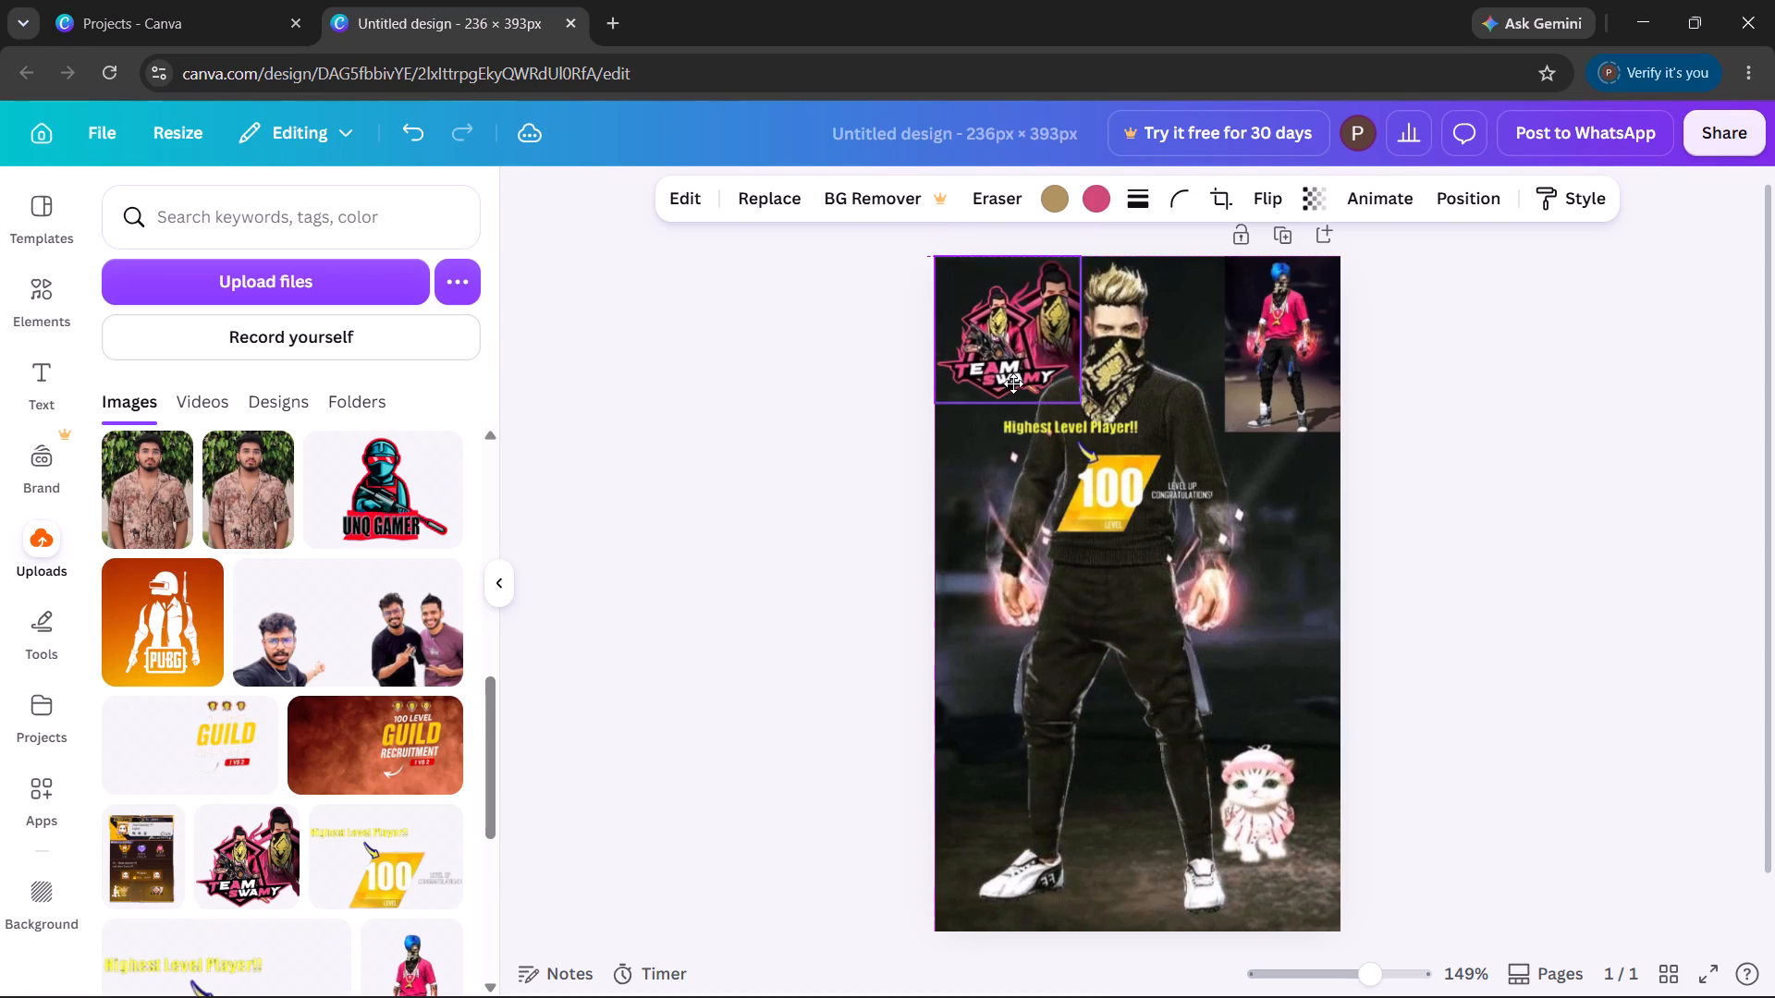
{"action": "left_click_drag", "start_coordinate": [1013, 383], "coordinate": [1013, 382]}
{"action": "left_click", "coordinate": [1483, 475]}
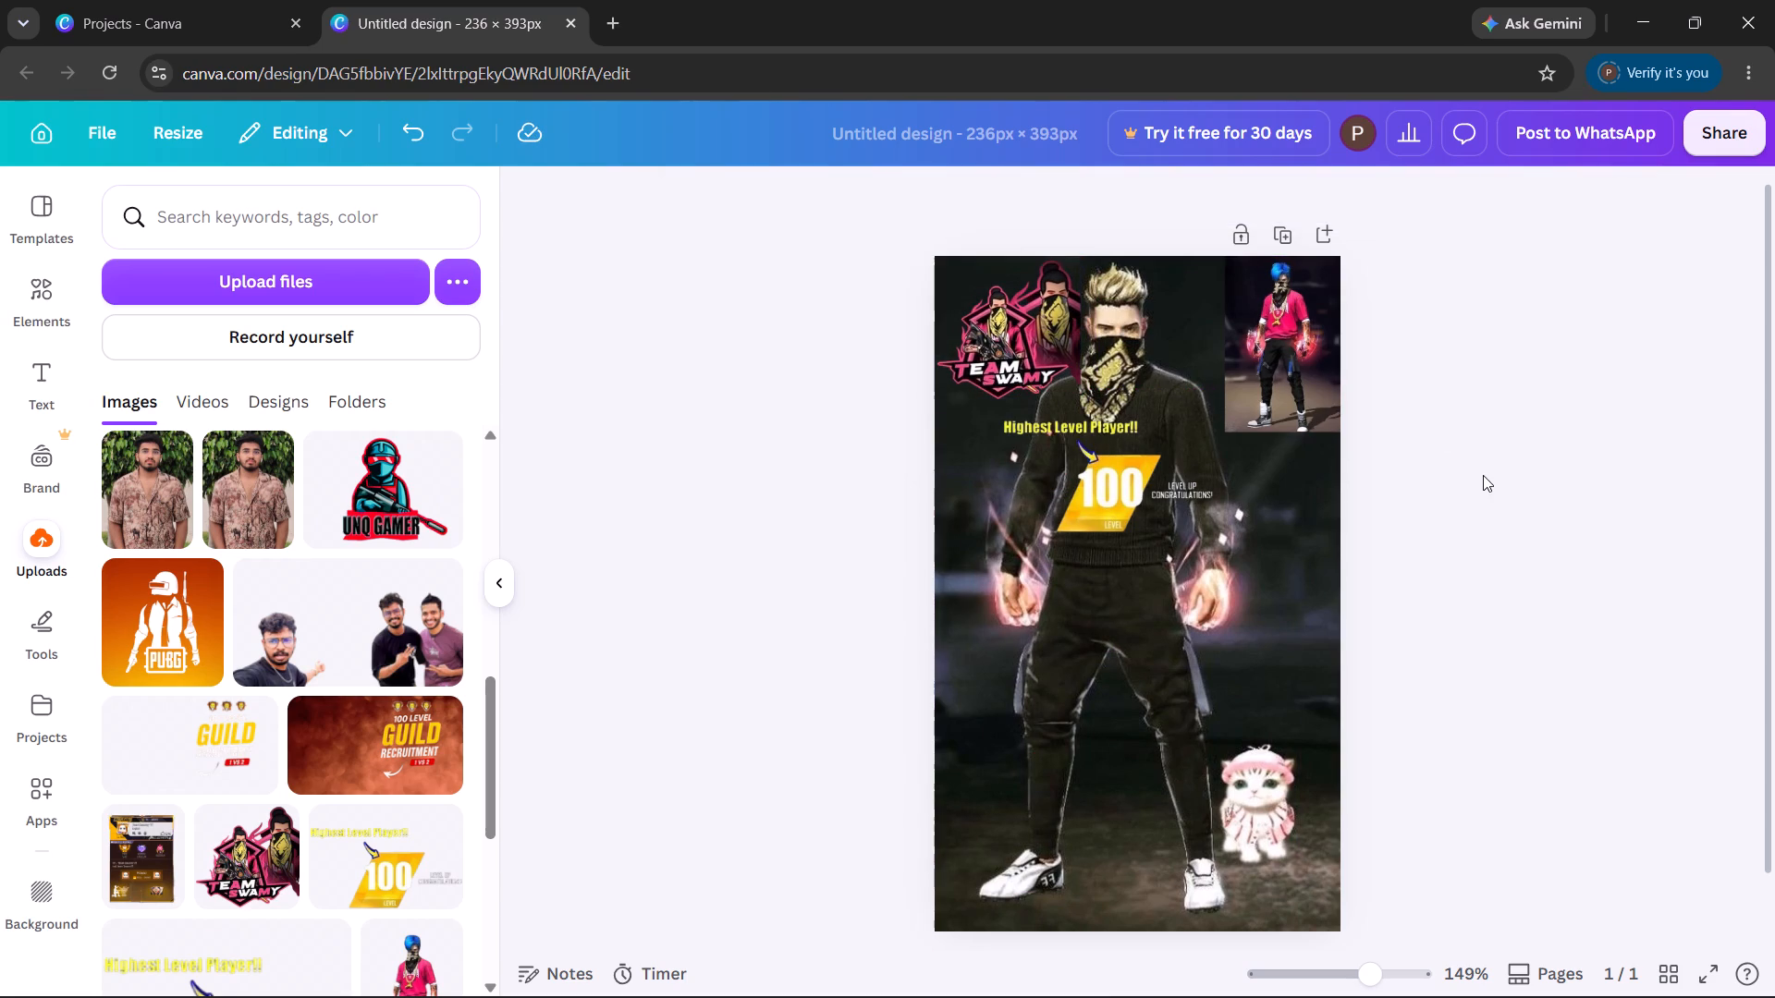
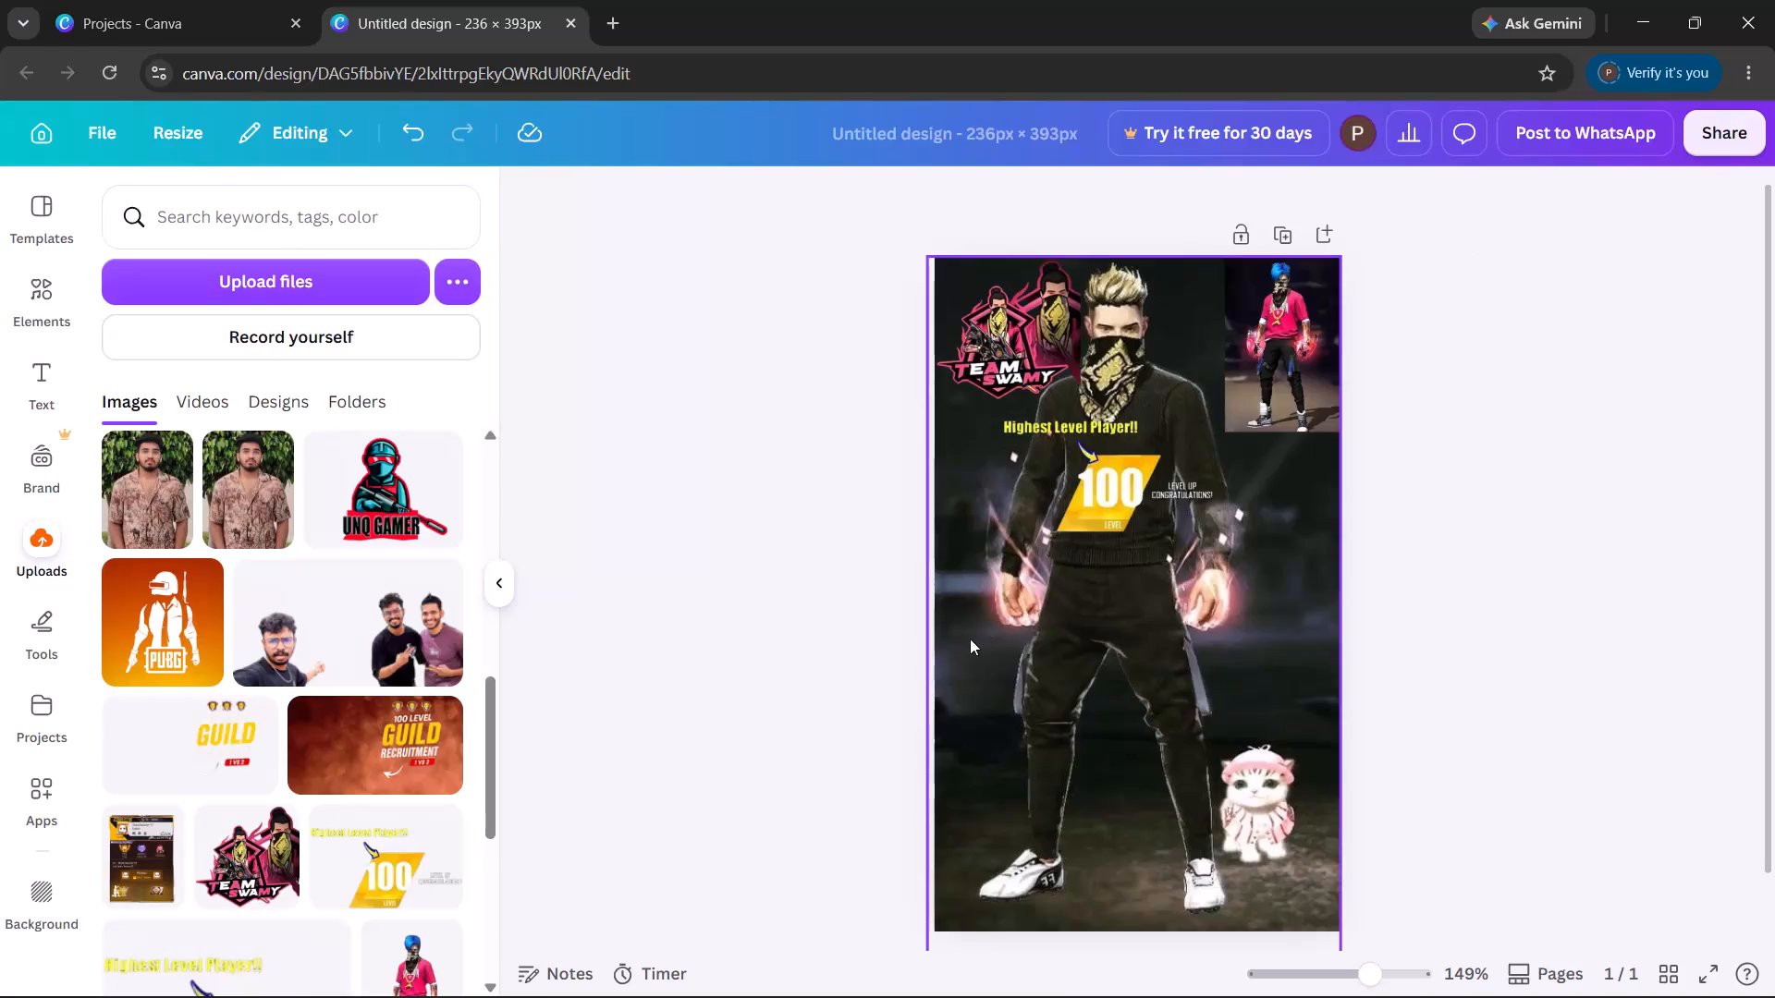
Add the uploaded blue-outfit character image with the black background to the page, just above the pink kitten.
{"action": "scroll", "coordinate": [315, 709], "scroll_direction": "down", "scroll_amount": 2}
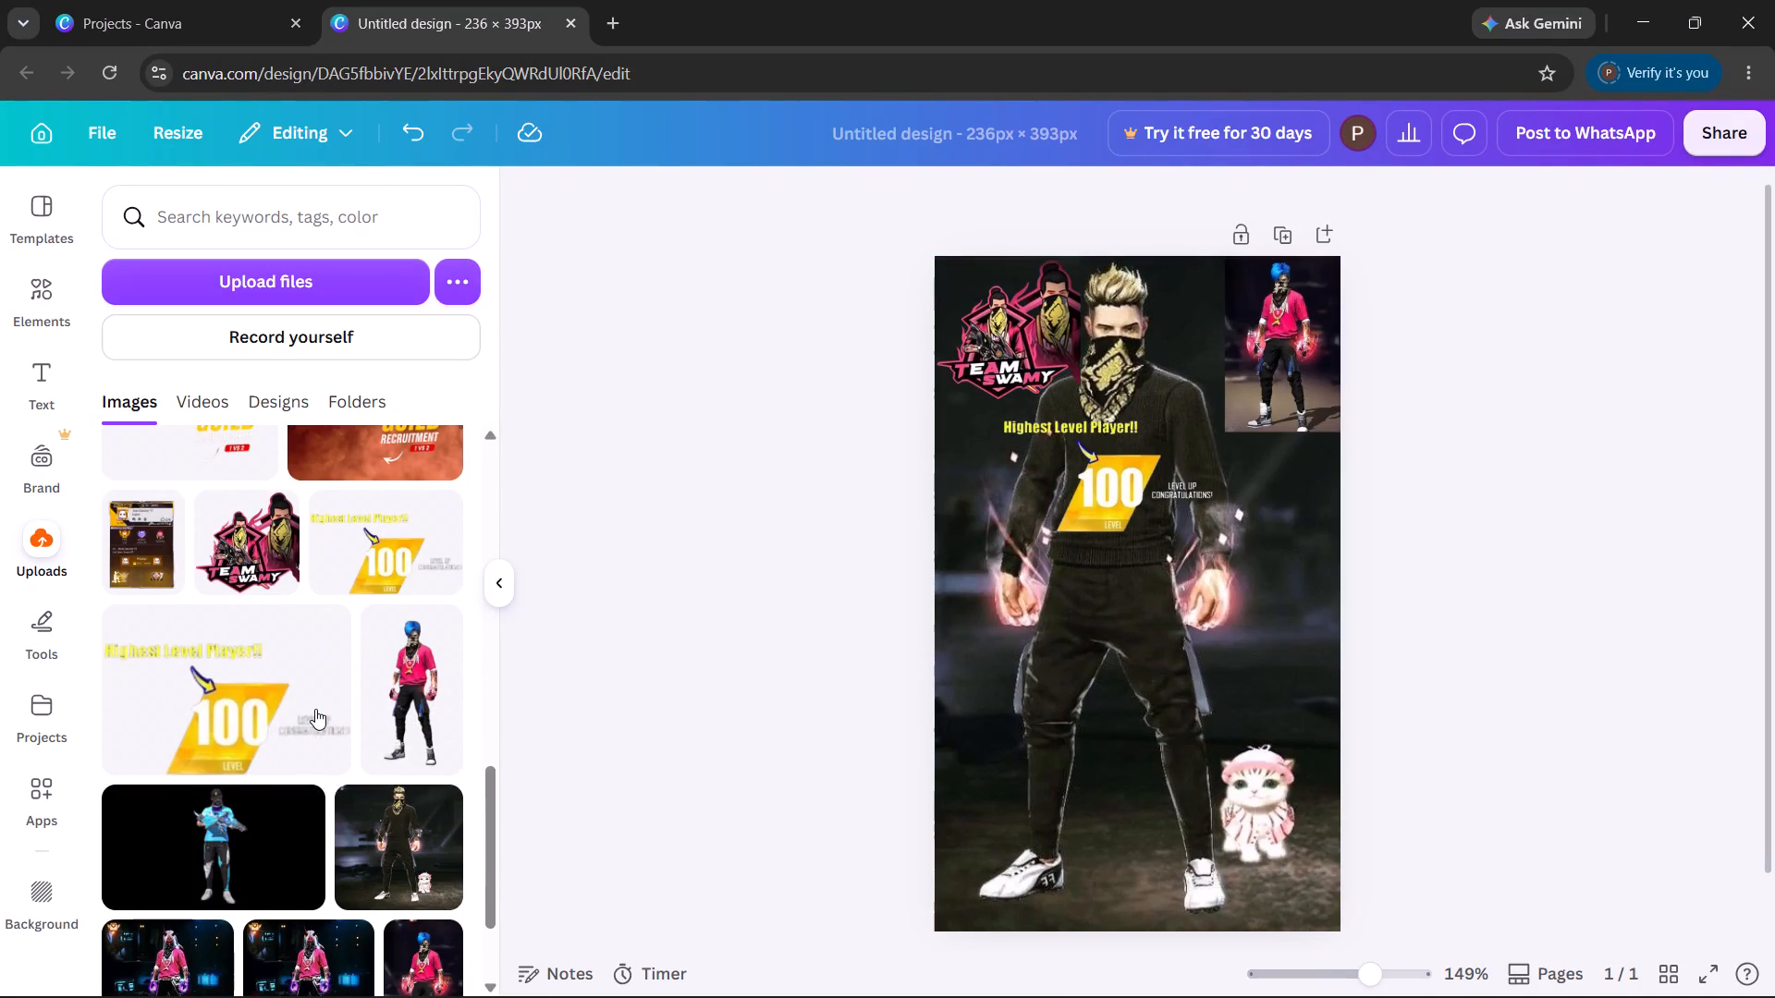
{"action": "scroll", "coordinate": [315, 709], "scroll_direction": "down", "scroll_amount": 2}
{"action": "left_click_drag", "start_coordinate": [241, 692], "coordinate": [1355, 575]}
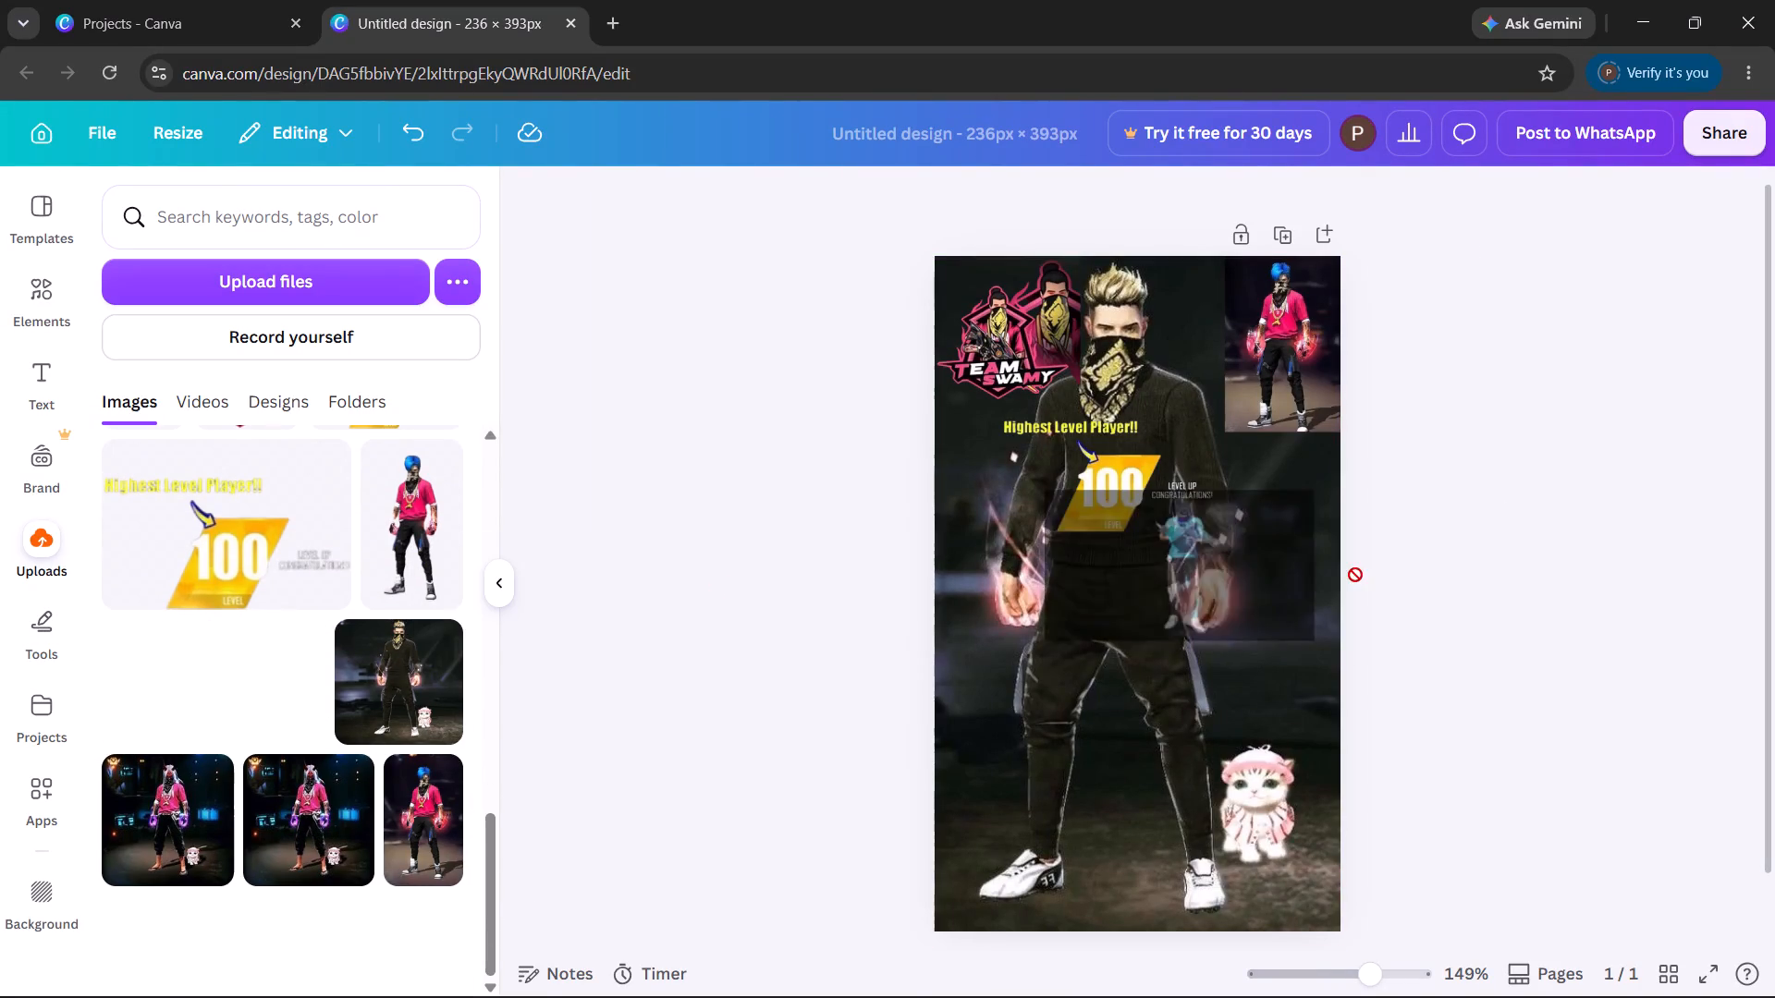
{"action": "left_click_drag", "start_coordinate": [1355, 575], "coordinate": [1238, 645]}
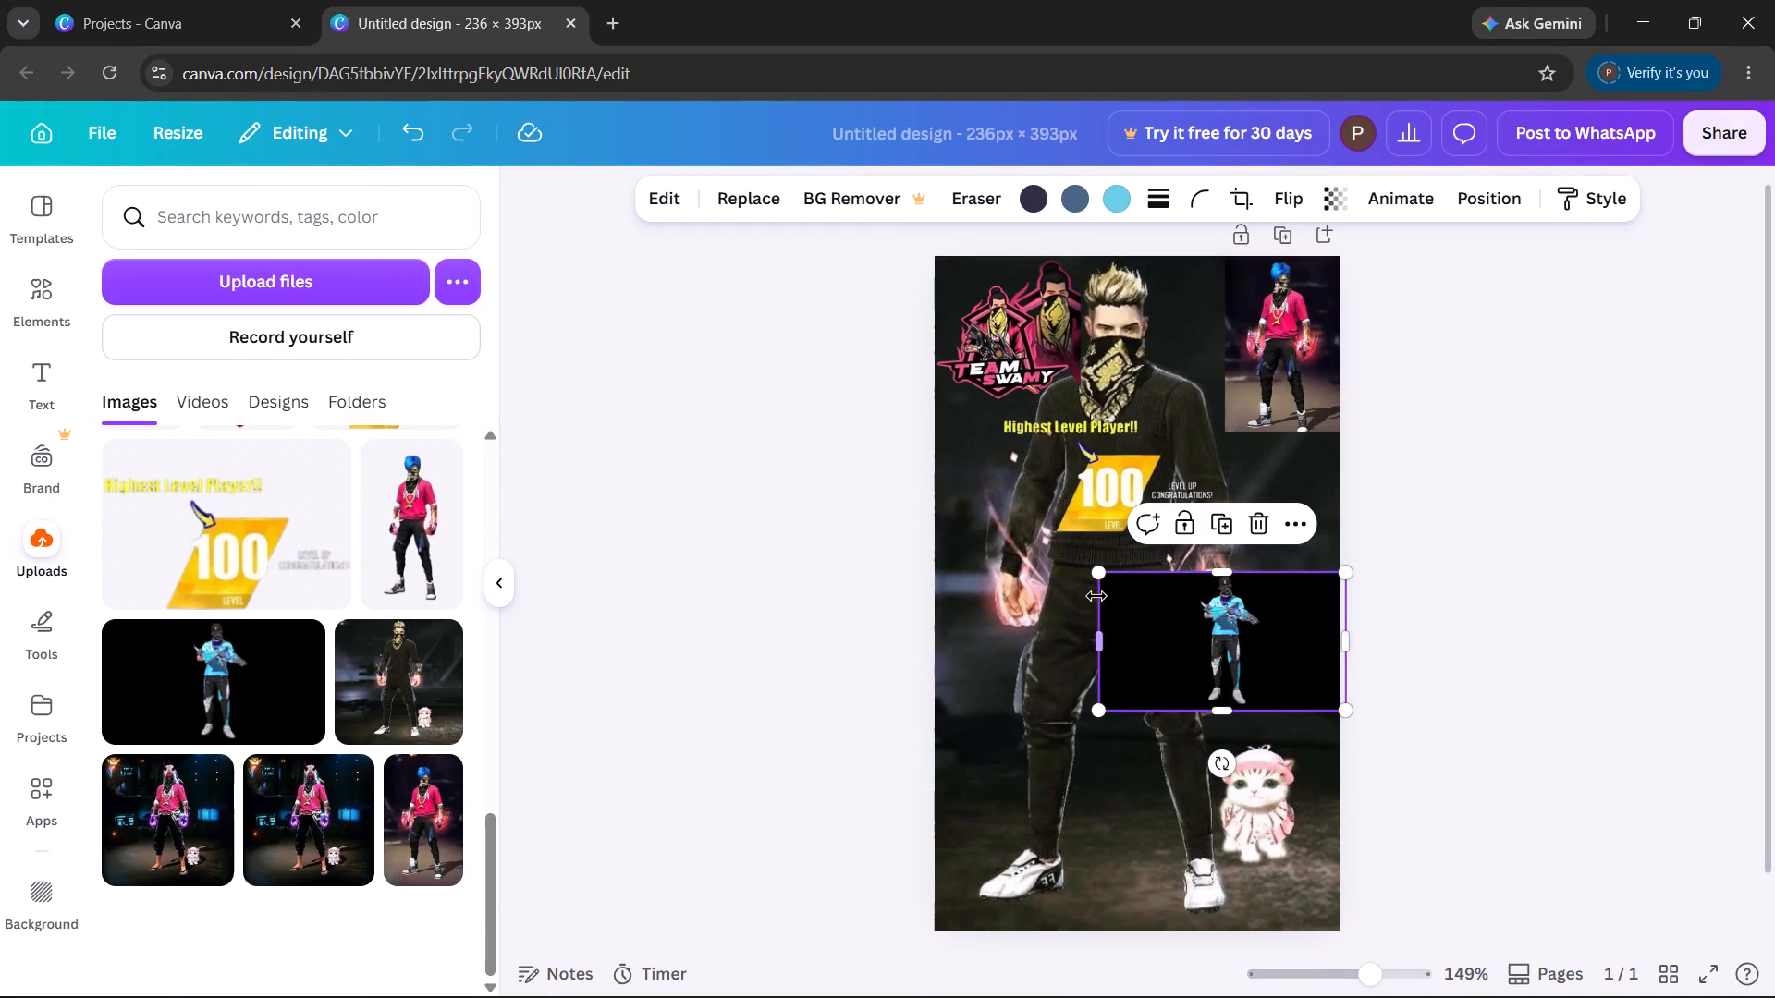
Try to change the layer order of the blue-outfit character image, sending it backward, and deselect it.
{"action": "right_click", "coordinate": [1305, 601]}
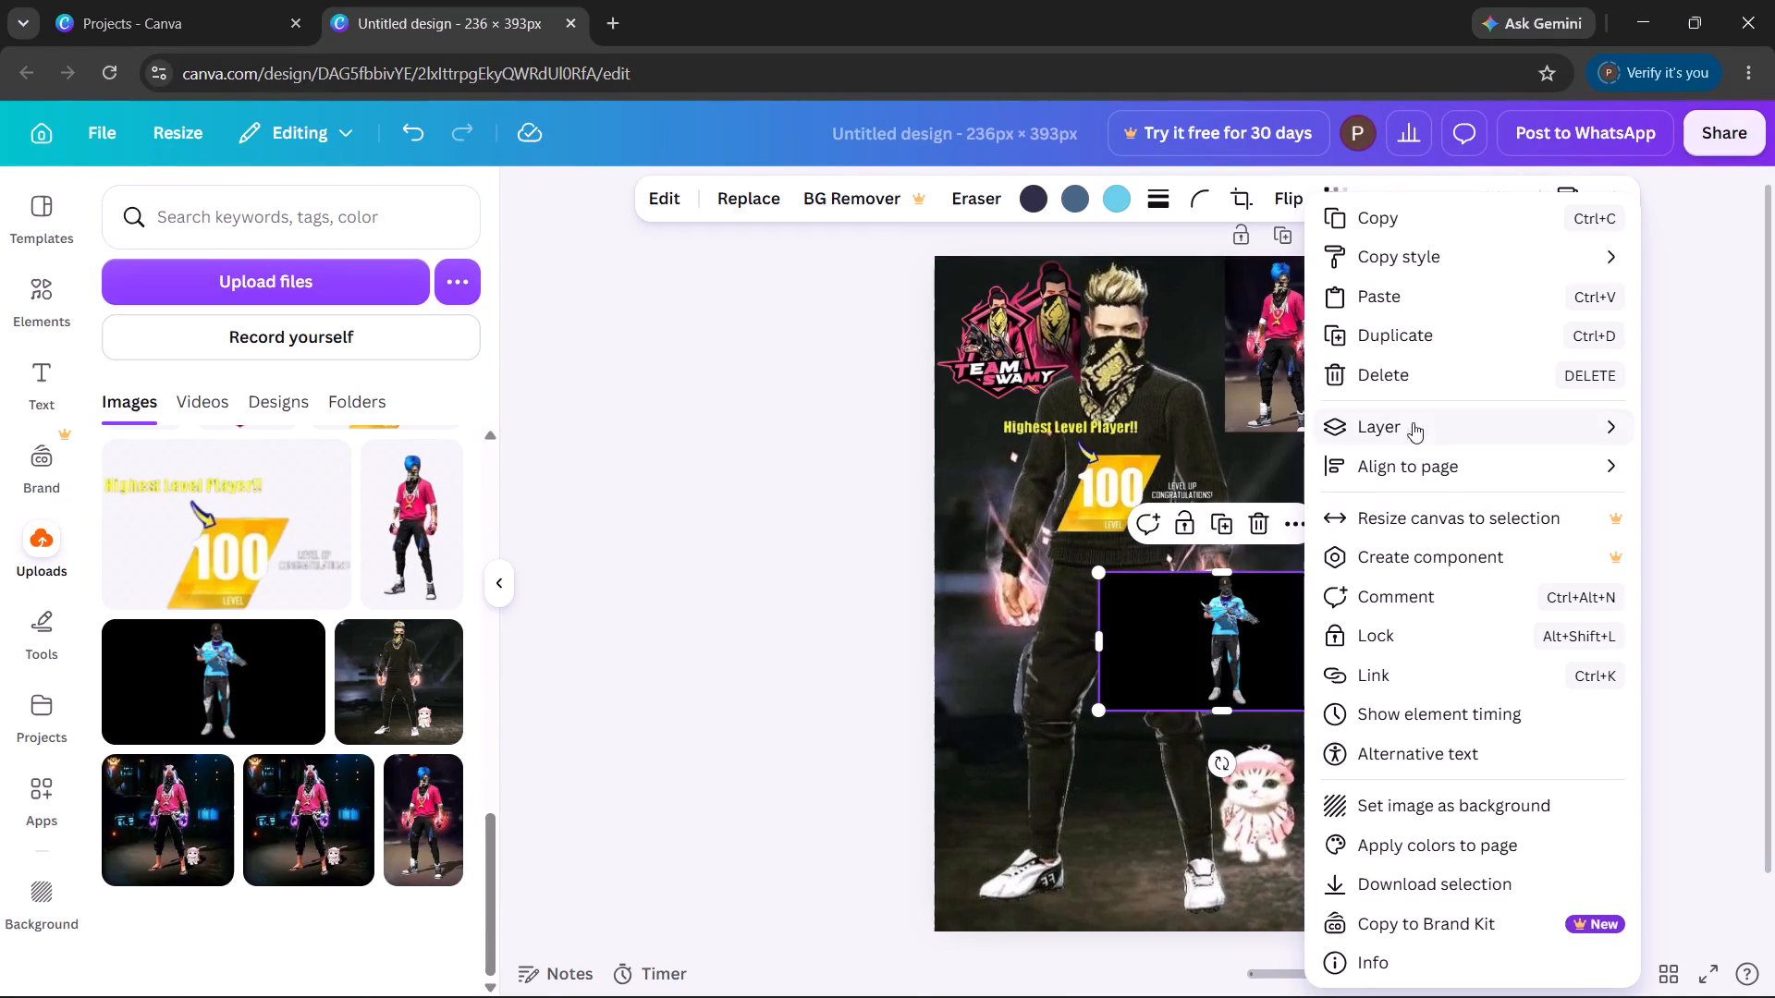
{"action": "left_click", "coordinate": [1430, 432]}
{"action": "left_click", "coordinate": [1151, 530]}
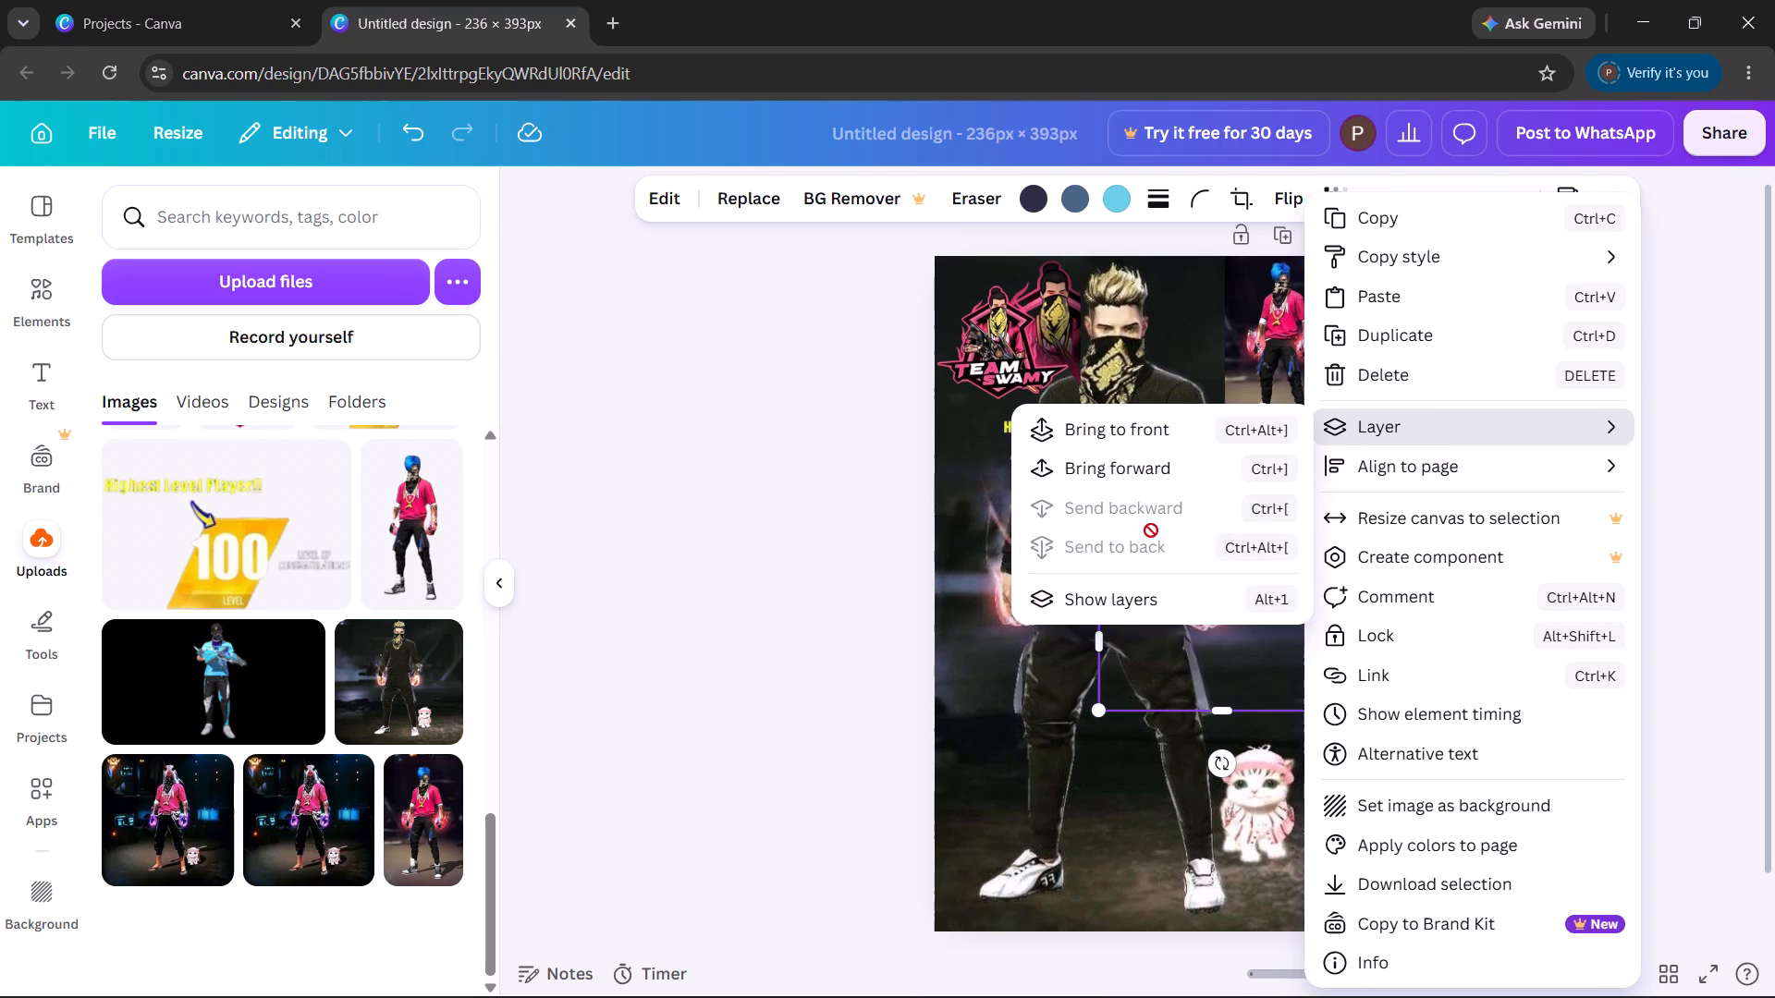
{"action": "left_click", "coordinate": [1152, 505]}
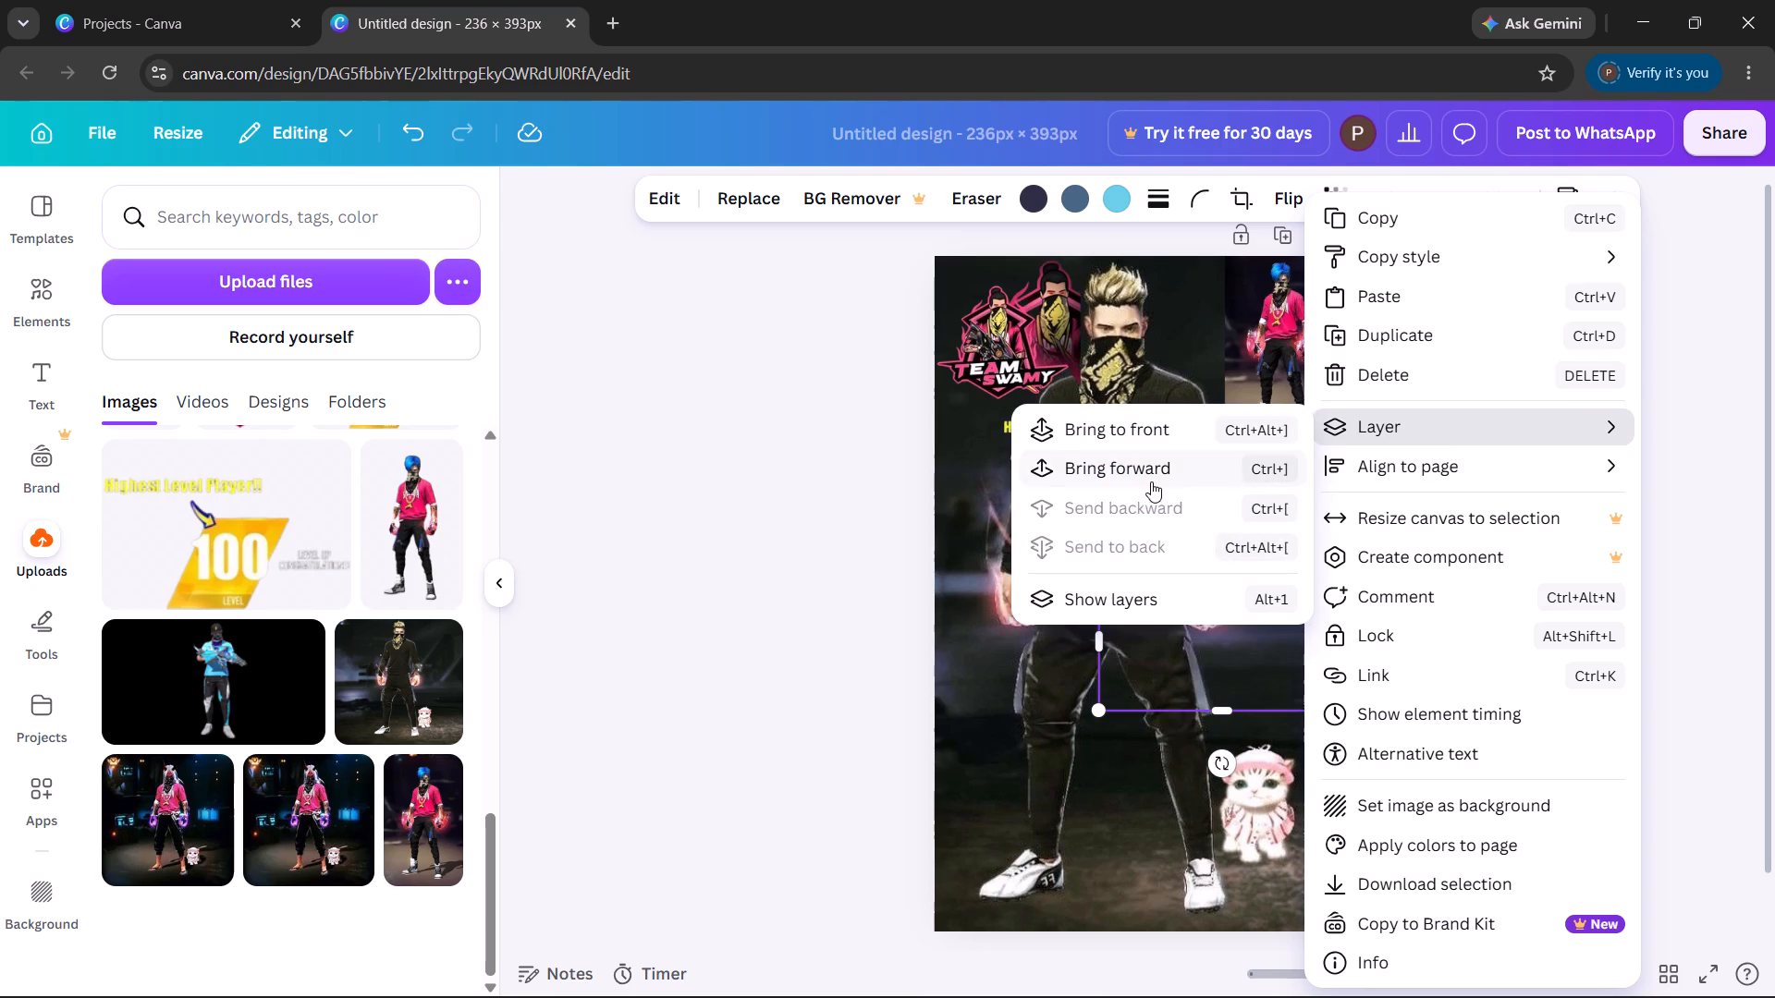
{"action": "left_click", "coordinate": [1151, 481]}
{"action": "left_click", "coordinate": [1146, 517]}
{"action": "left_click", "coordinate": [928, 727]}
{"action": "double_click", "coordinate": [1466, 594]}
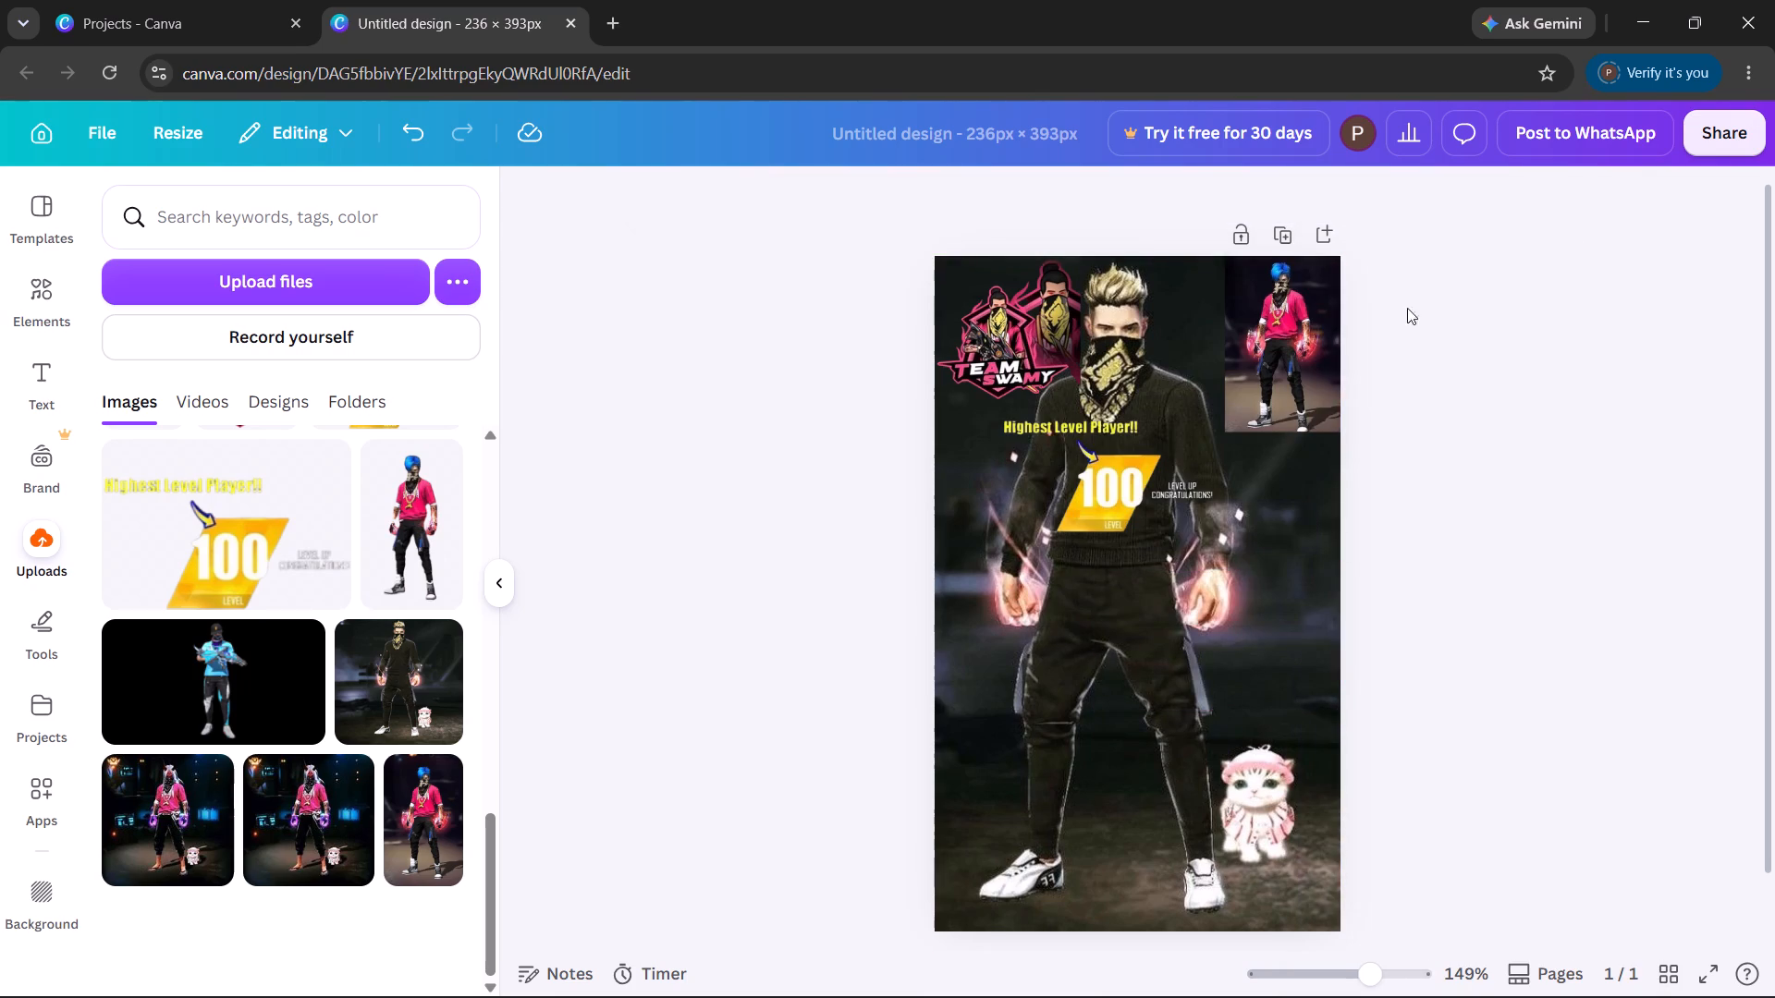
Close the browser window containing the design.
{"action": "left_click", "coordinate": [1772, 0]}
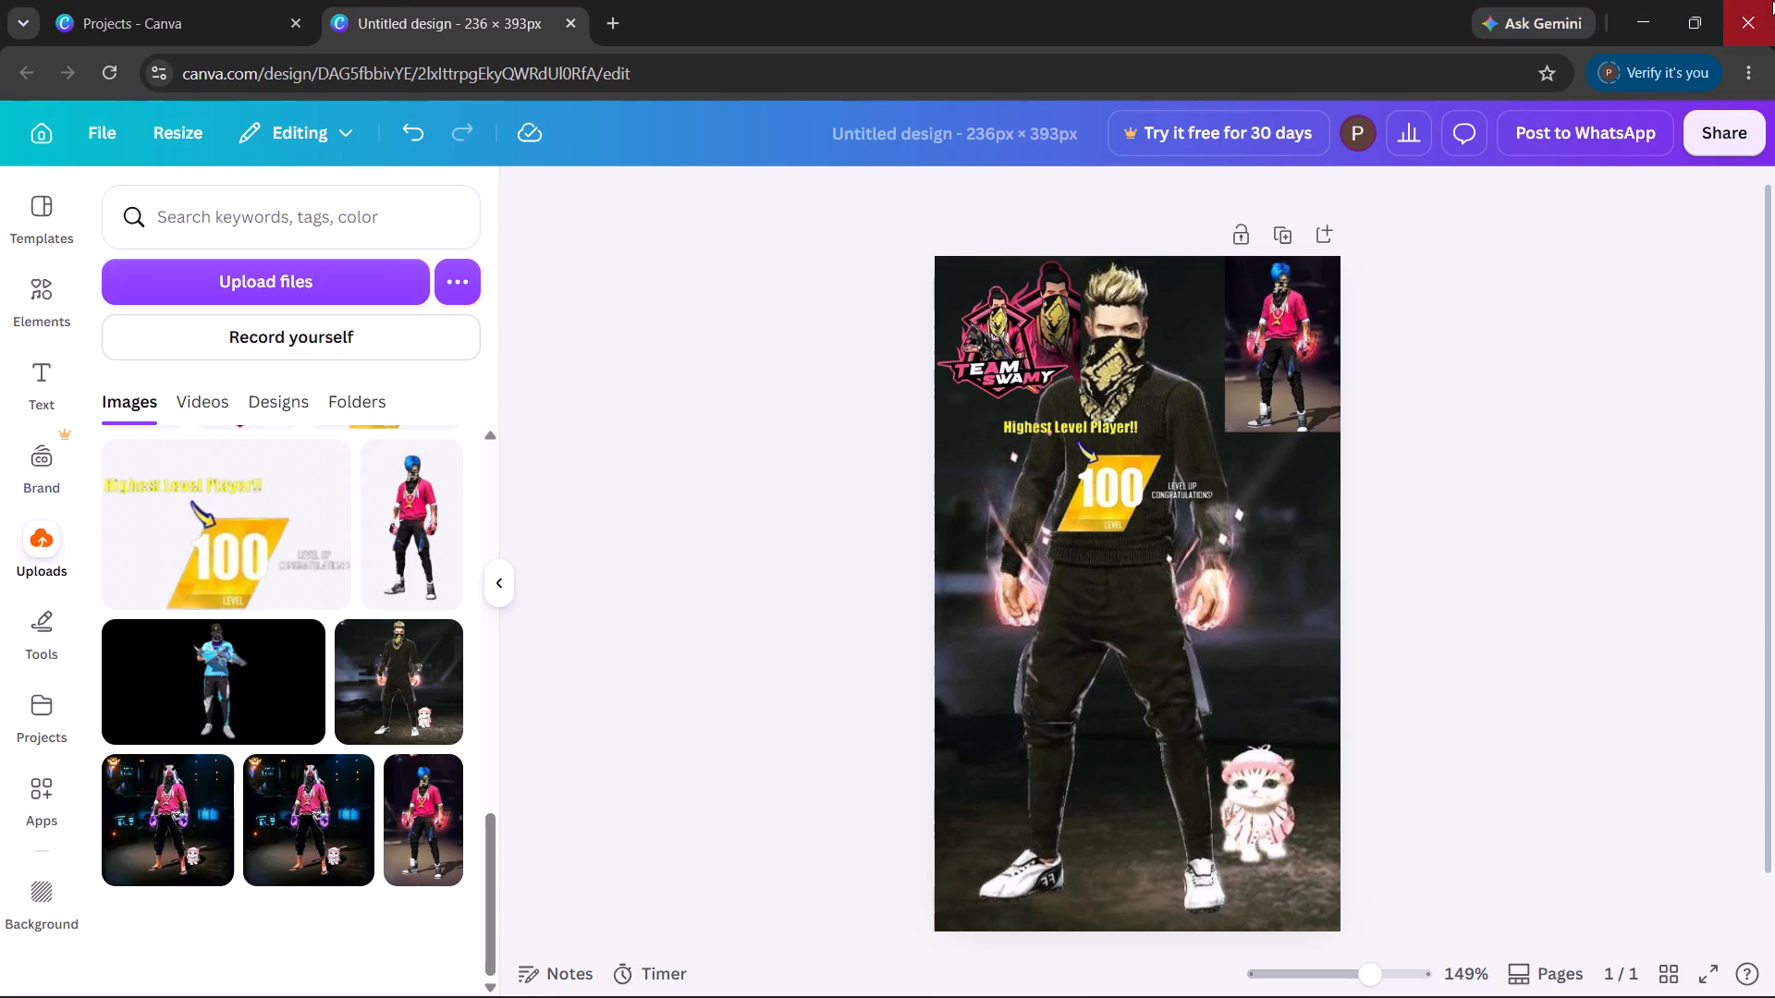
Open the computer's power options from the Windows desktop.
{"action": "left_click", "coordinate": [525, 972]}
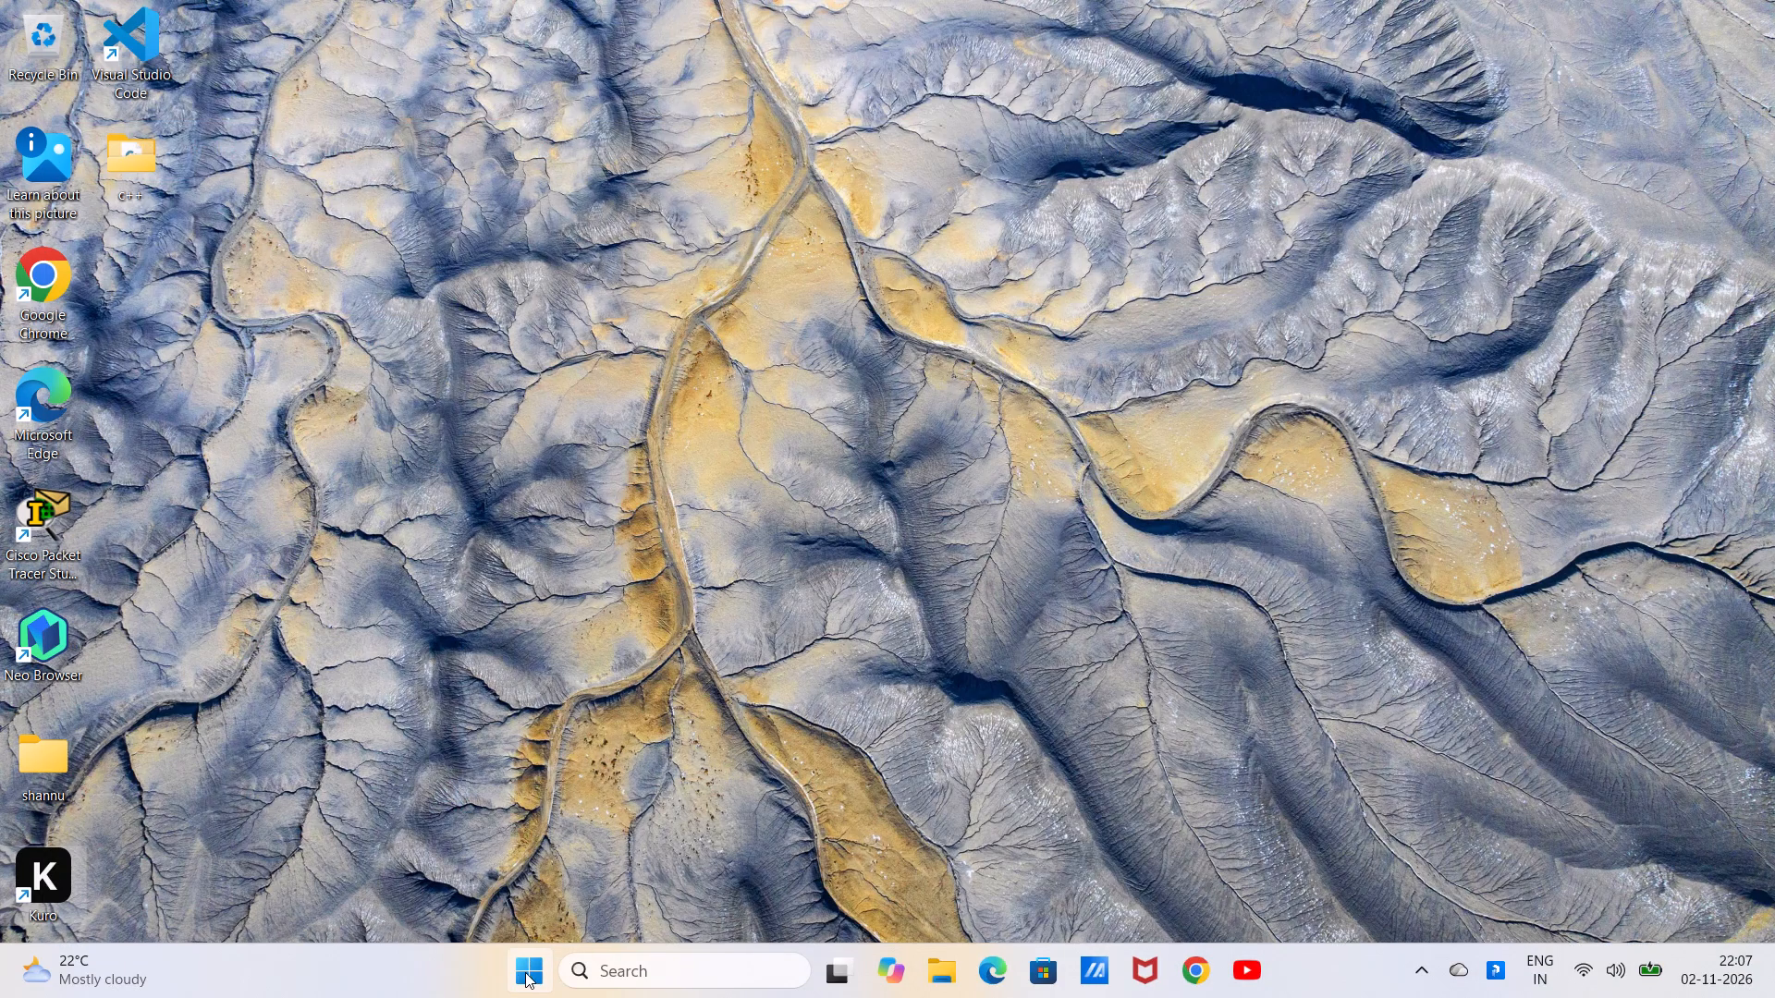
{"action": "left_click", "coordinate": [1053, 910]}
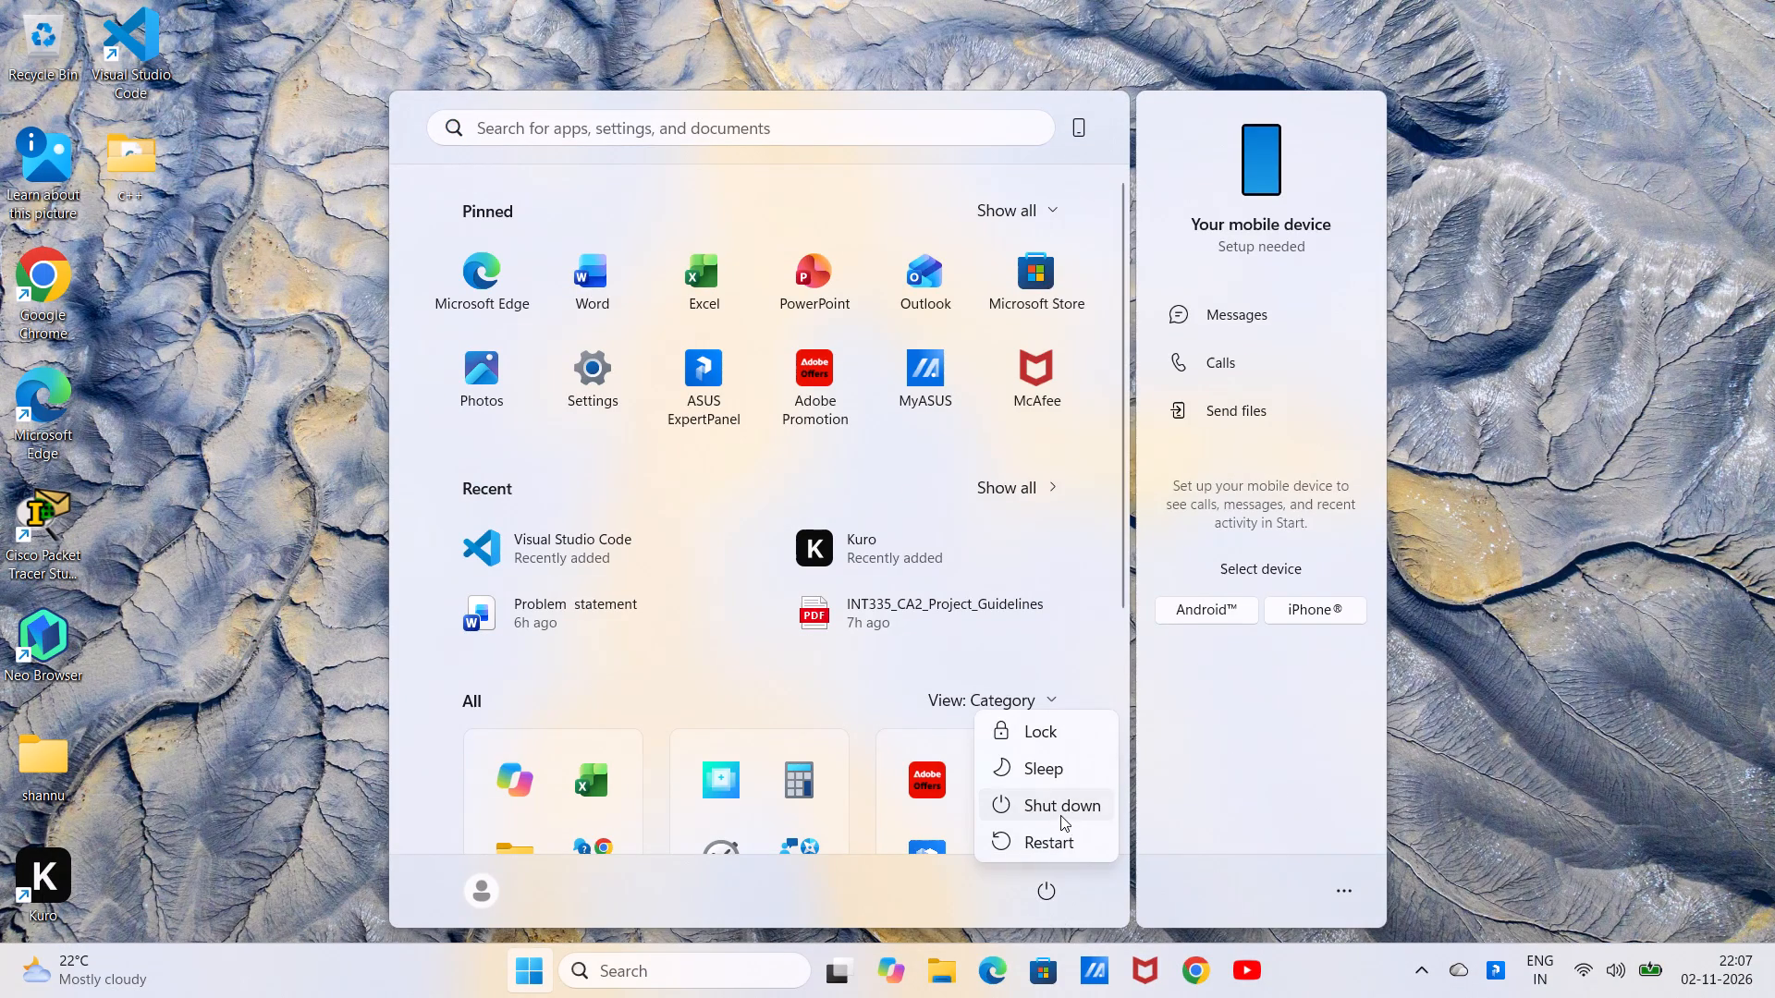